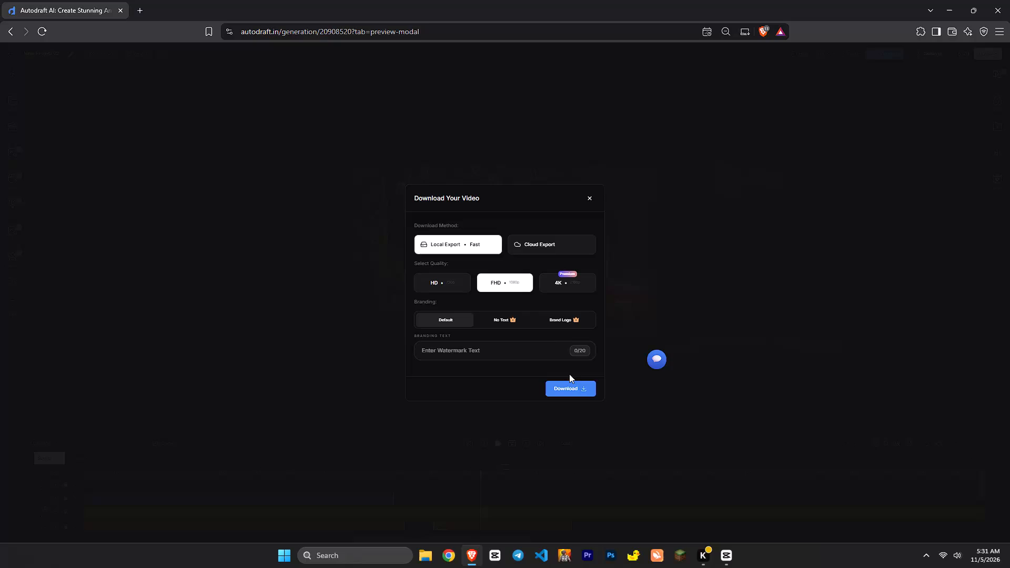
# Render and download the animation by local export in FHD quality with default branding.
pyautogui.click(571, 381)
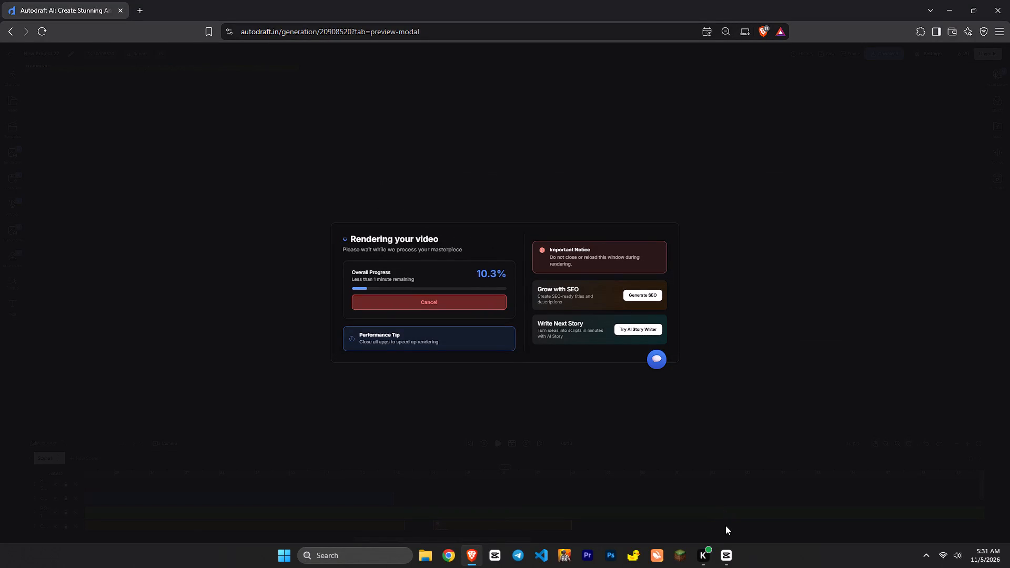
# Switch to CapCut and review the cave ritual scene in the last video clip on the timeline at double speed.
pyautogui.click(729, 557)
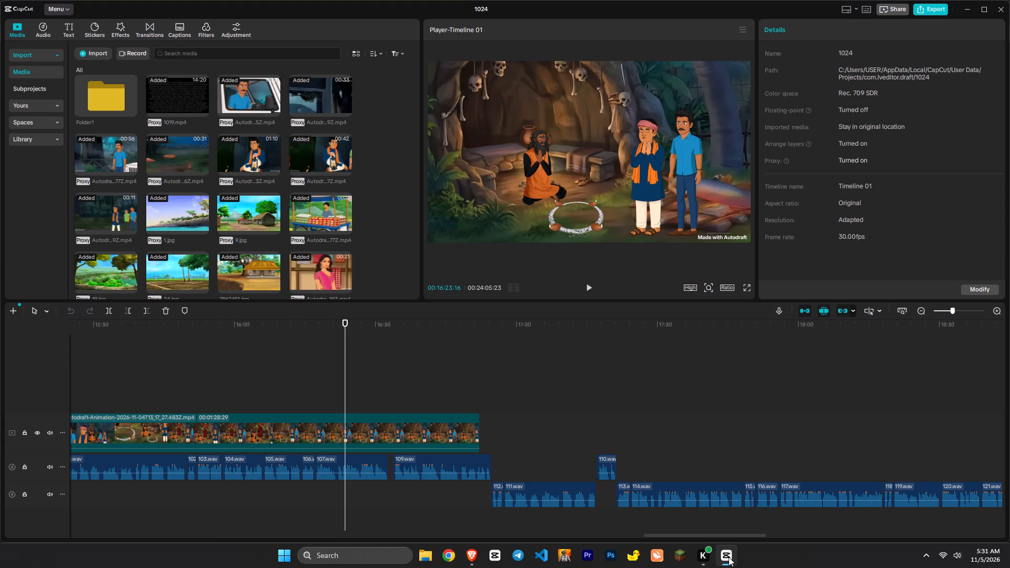
pyautogui.click(281, 383)
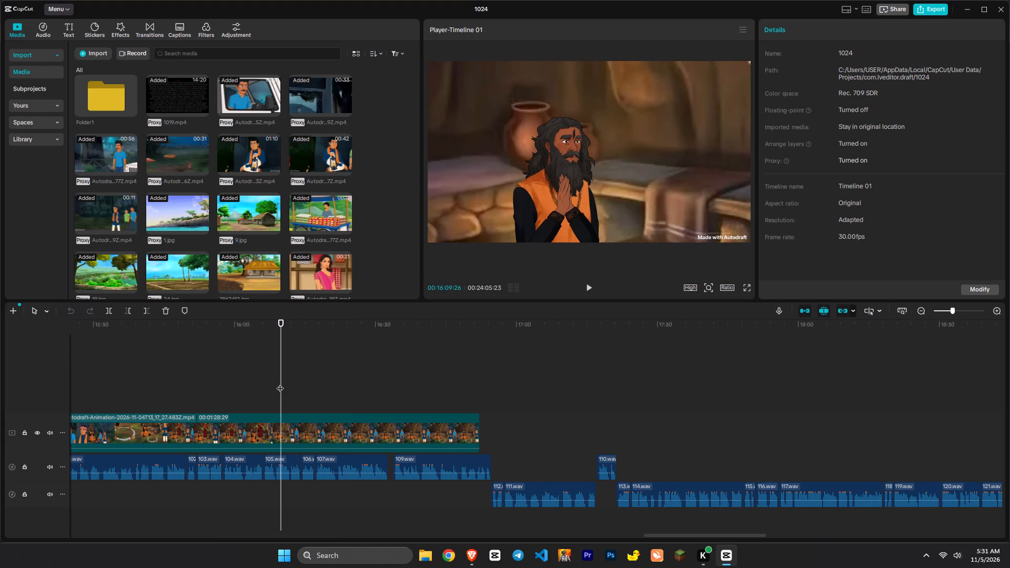
pyautogui.press('space')
pyautogui.press('x')
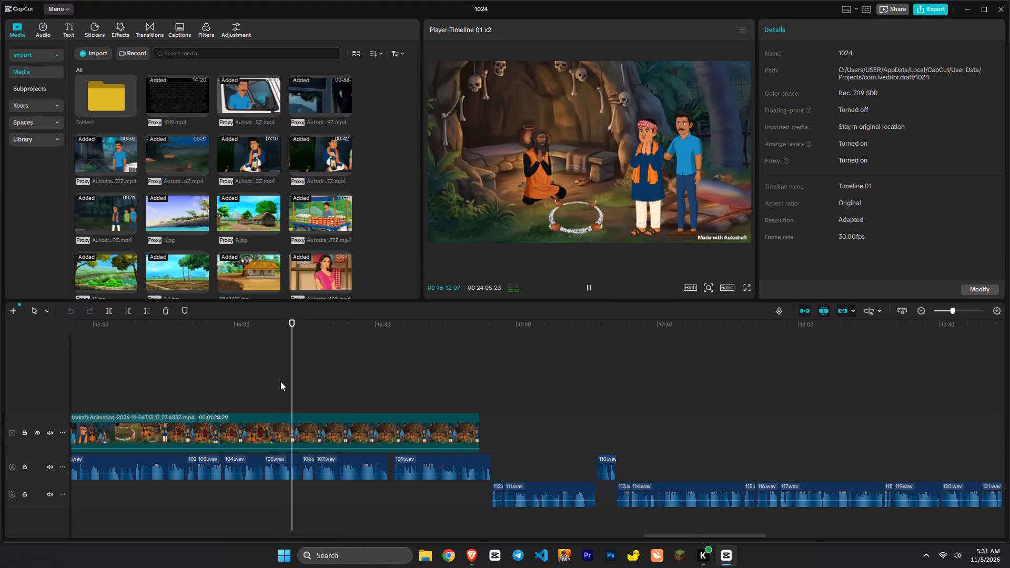
pyautogui.keyDown('ctrl'); pyautogui.scroll(-6, 280, 381); pyautogui.keyUp('ctrl')
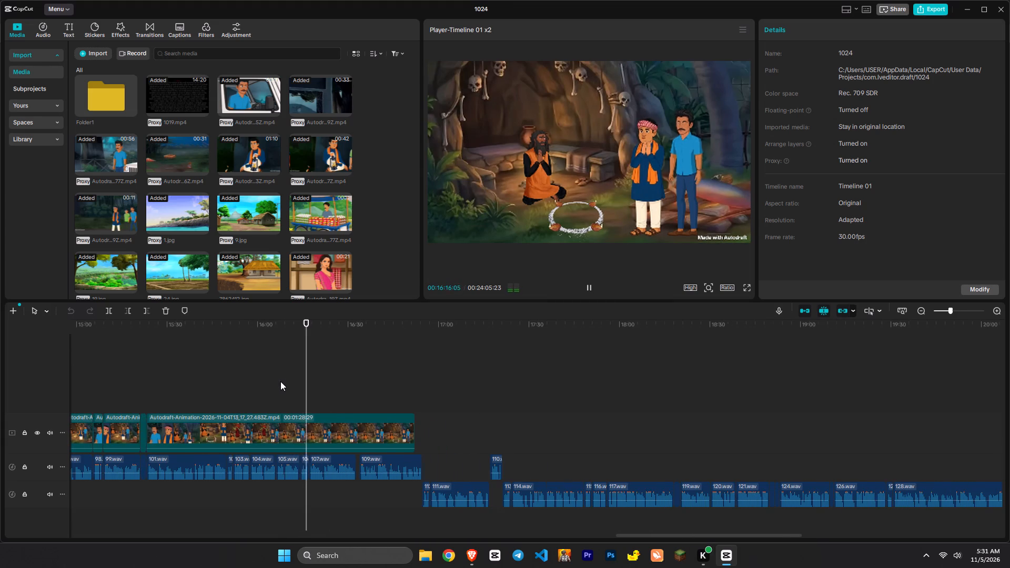
pyautogui.click(206, 382)
pyautogui.press('space')
pyautogui.write('x')
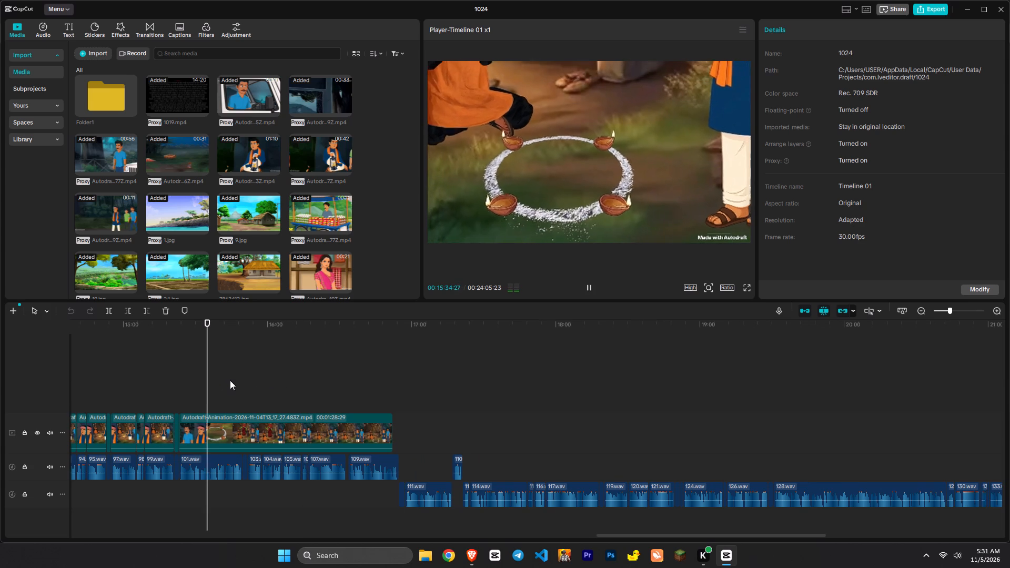
pyautogui.press('x')
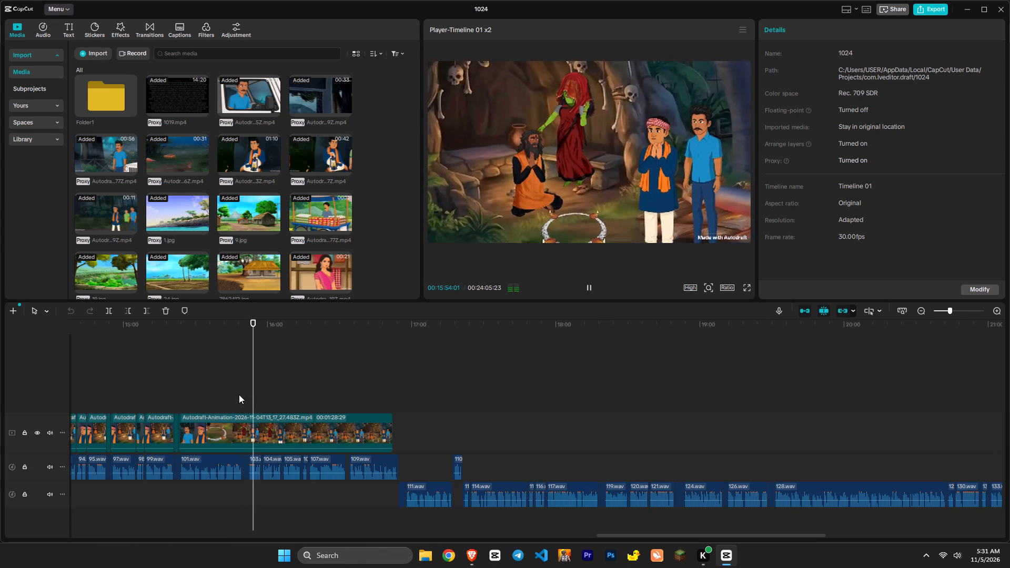
# Trim away the start of the last video clip up to about 00:15:33, at the close-up of the lamp circle.
pyautogui.click(227, 399)
pyautogui.moveTo(227, 399); pyautogui.dragTo(227, 399)
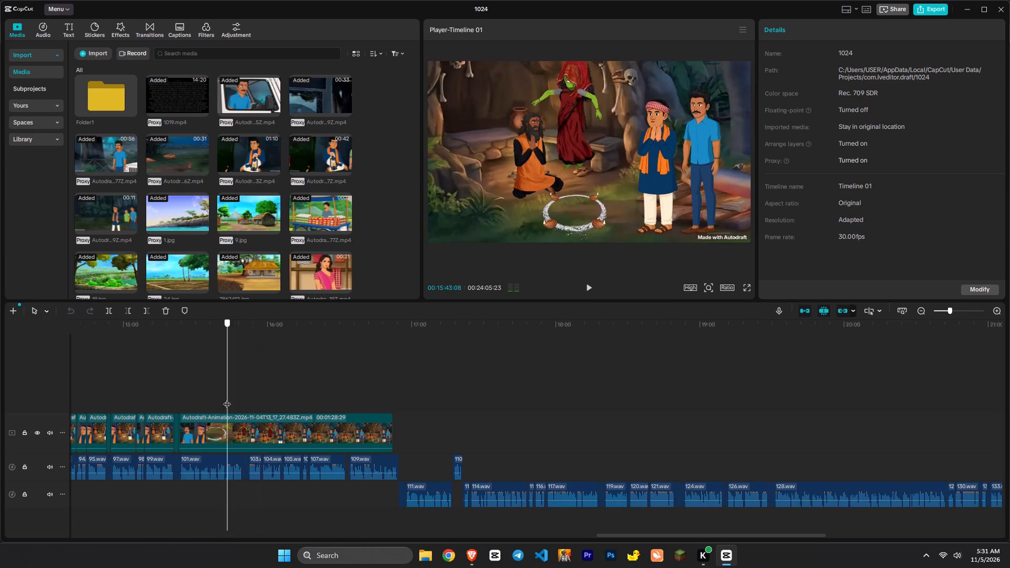
pyautogui.moveTo(227, 399); pyautogui.dragTo(201, 402)
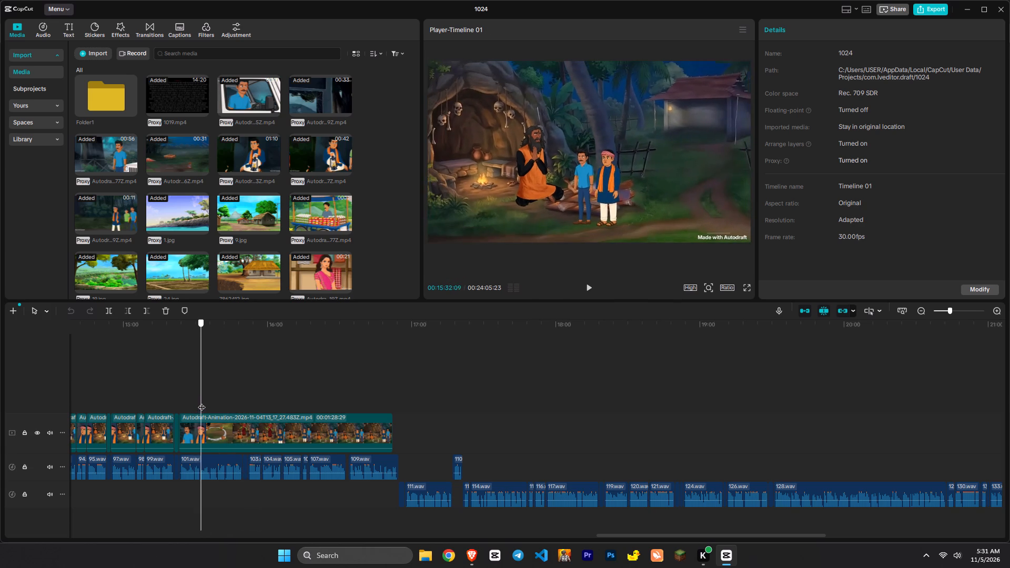
pyautogui.moveTo(201, 402); pyautogui.dragTo(205, 398)
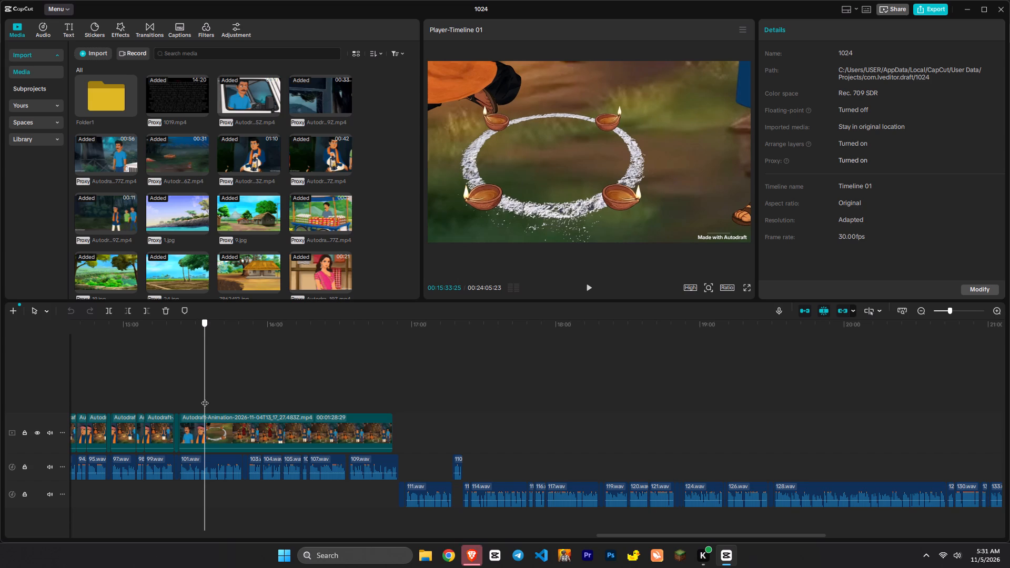
pyautogui.moveTo(205, 398); pyautogui.dragTo(204, 398)
pyautogui.click(212, 418)
pyautogui.click(219, 432)
pyautogui.press('q')
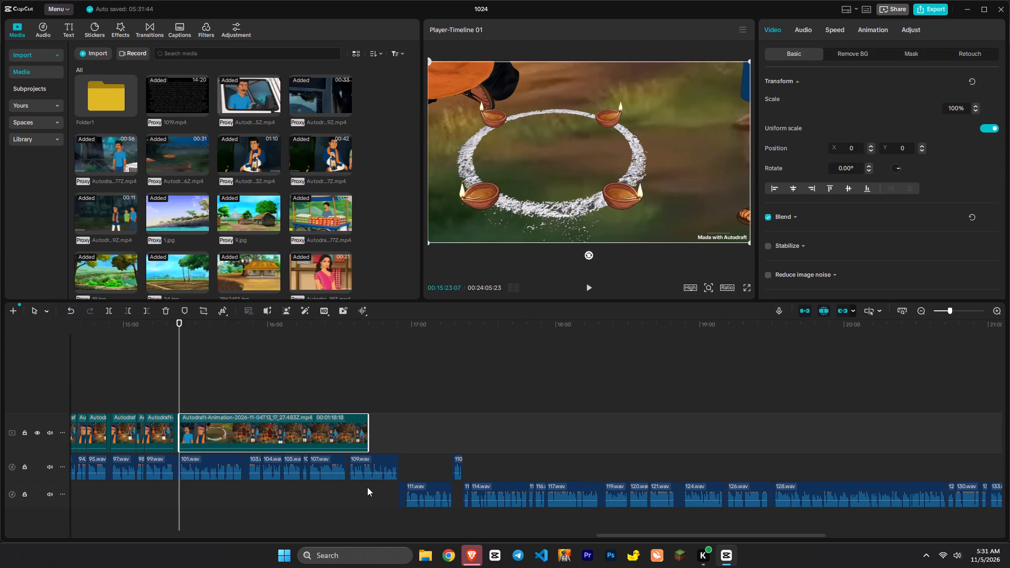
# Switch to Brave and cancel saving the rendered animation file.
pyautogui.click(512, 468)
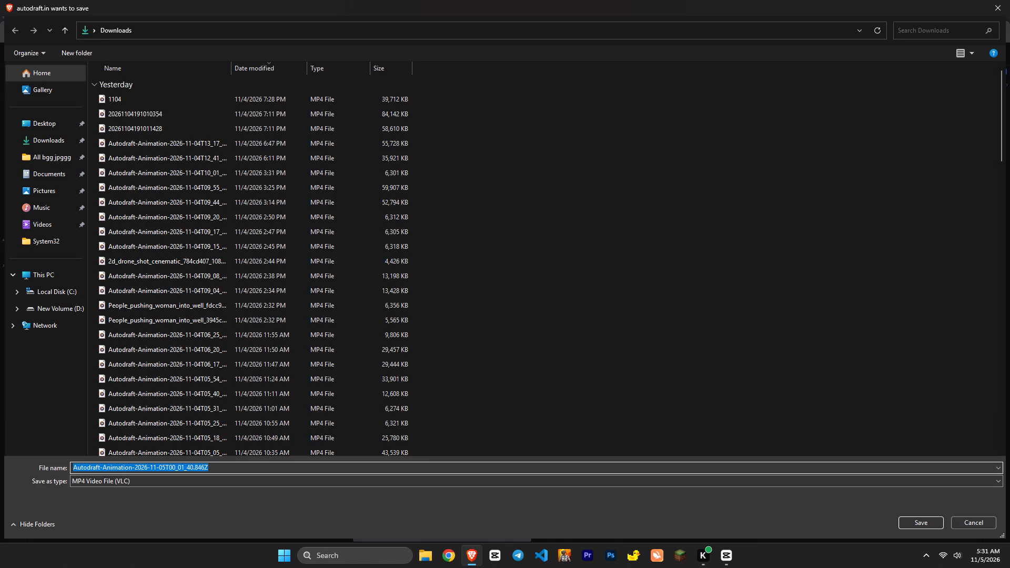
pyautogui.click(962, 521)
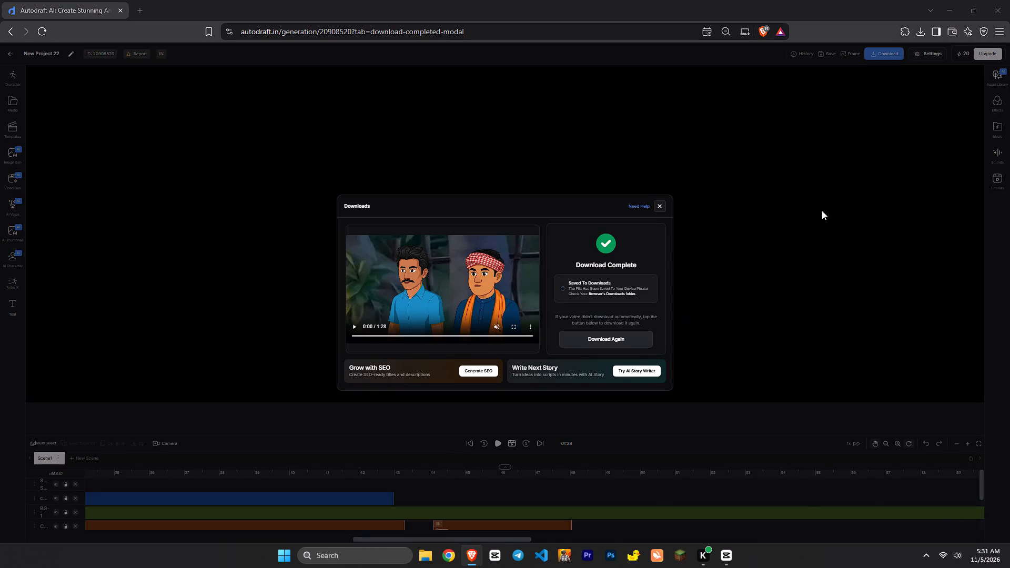
# Return to CapCut and split the trimmed clip at about 00:15:28, before the green-skinned figure appears.
pyautogui.click(721, 558)
pyautogui.keyDown('ctrl'); pyautogui.scroll(6, 361, 472); pyautogui.keyUp('ctrl')
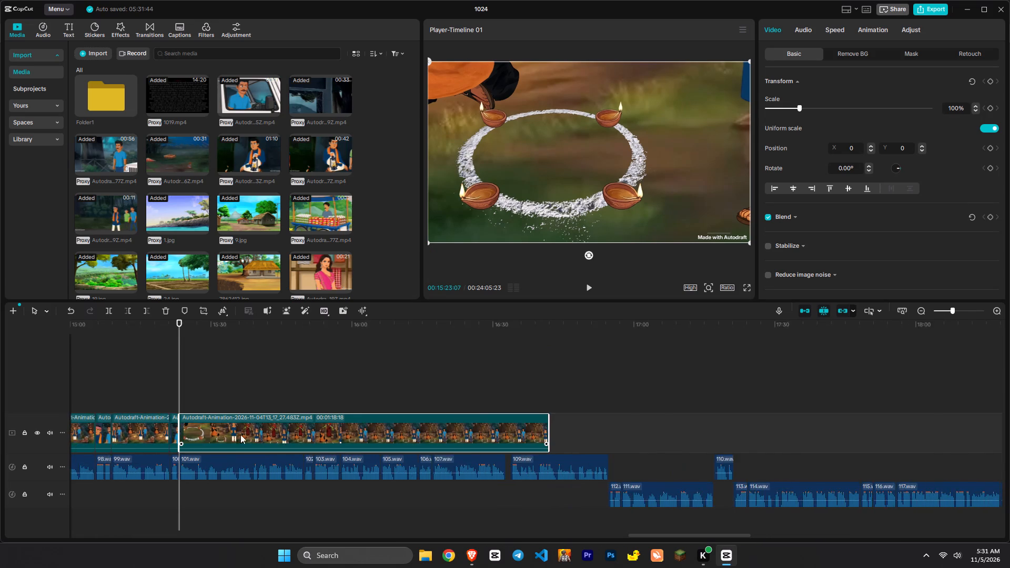
pyautogui.keyDown('ctrl'); pyautogui.scroll(5, 233, 433); pyautogui.keyUp('ctrl')
pyautogui.press('space')
pyautogui.press('x')
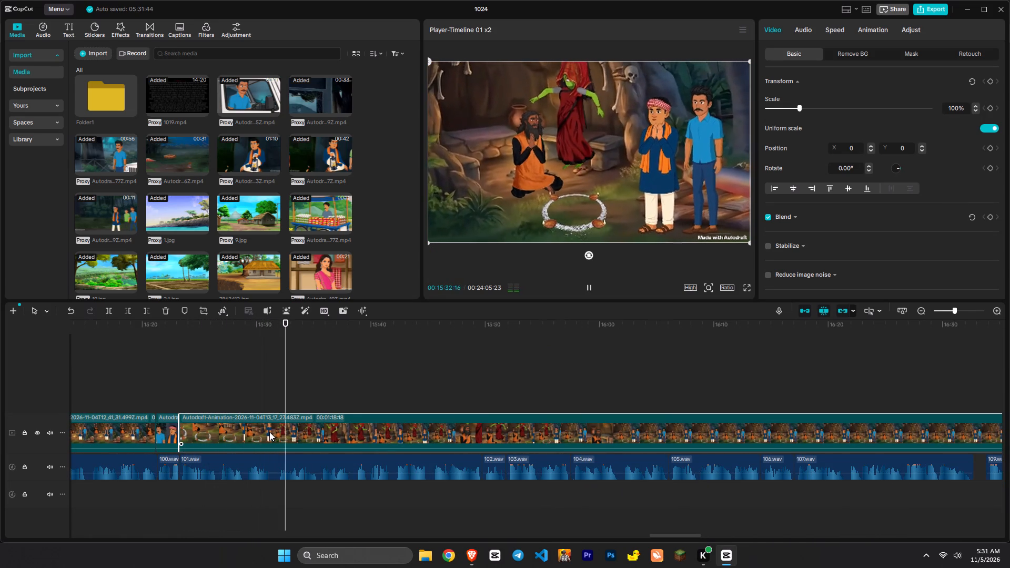
pyautogui.press('space')
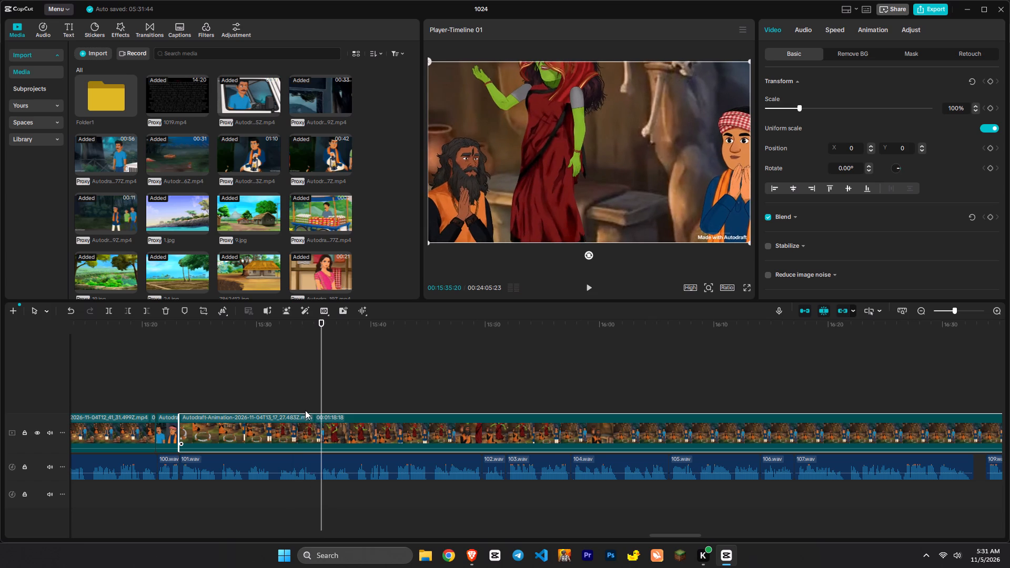
pyautogui.moveTo(321, 398); pyautogui.dragTo(291, 418)
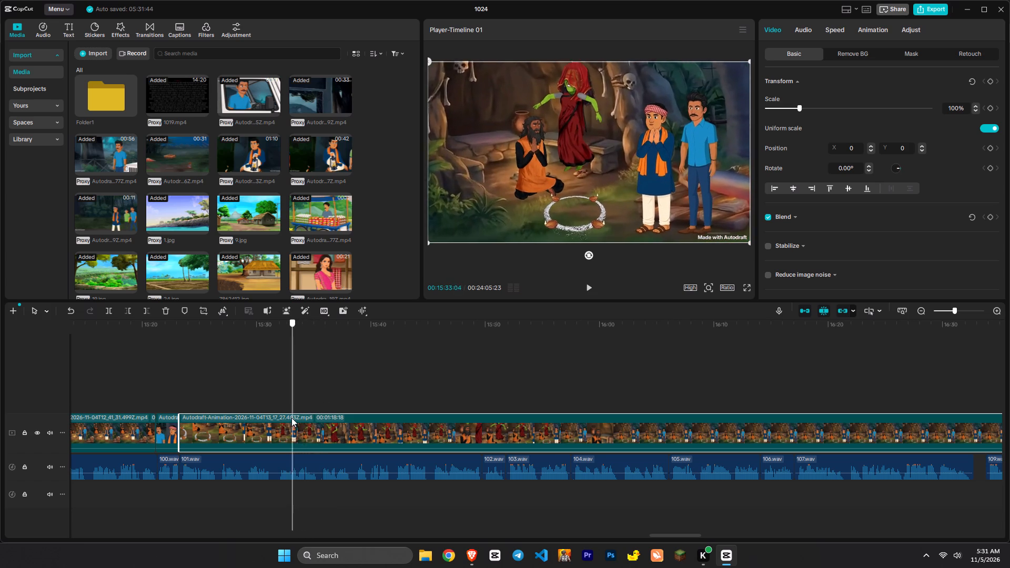
pyautogui.moveTo(291, 418); pyautogui.dragTo(249, 442)
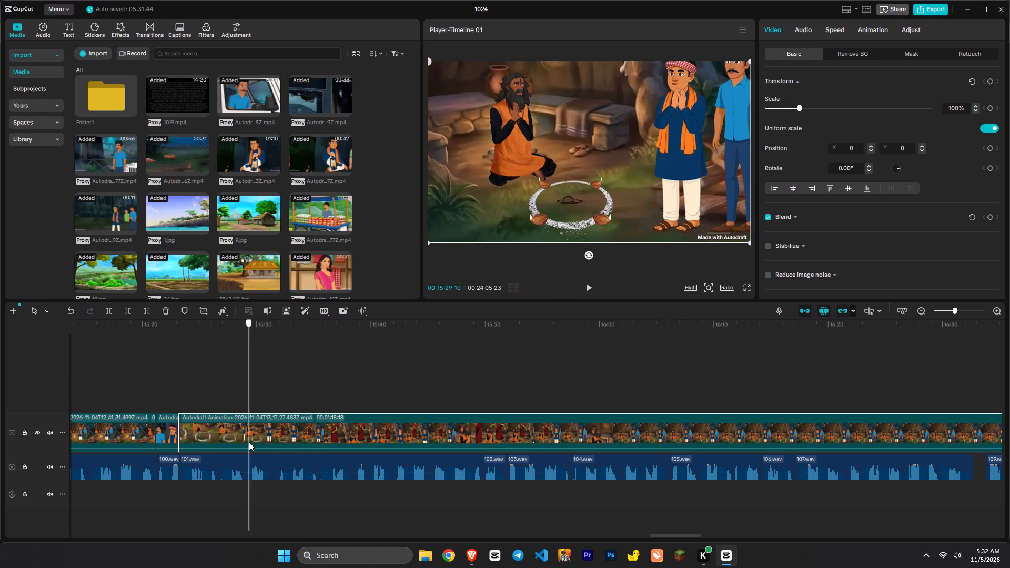
pyautogui.moveTo(249, 442); pyautogui.dragTo(242, 446)
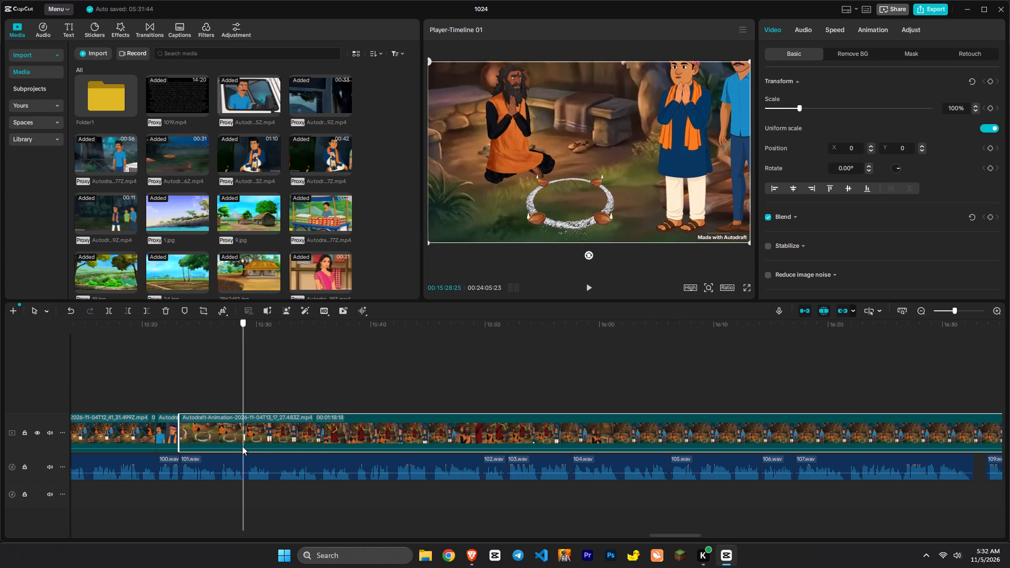
pyautogui.moveTo(242, 446); pyautogui.dragTo(241, 447)
pyautogui.click(248, 442)
pyautogui.press('c')
# Split the long ritual clip at about 00:15:55:28, just after the green-skinned figure disappears.
pyautogui.click(304, 404)
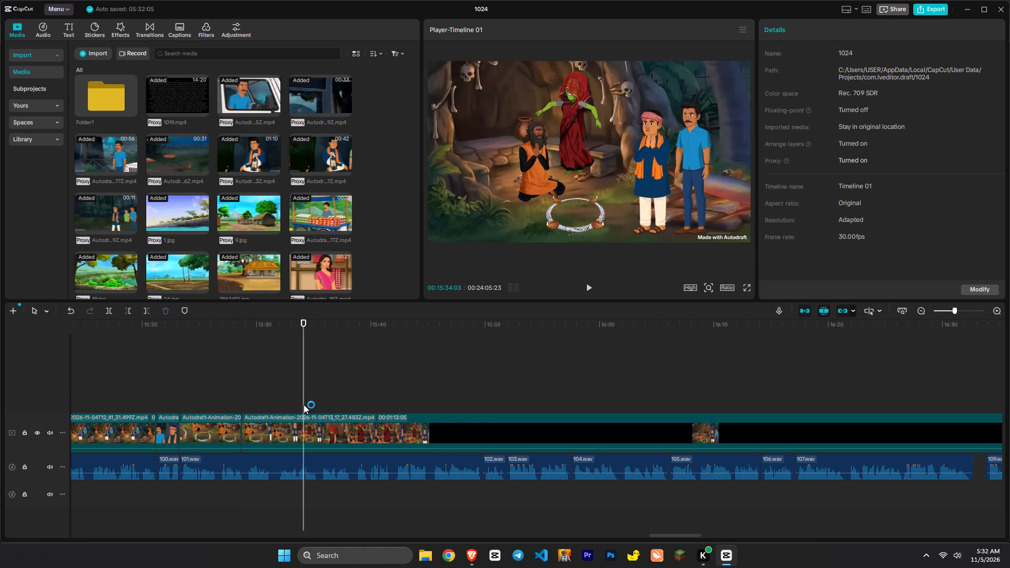
pyautogui.moveTo(304, 404); pyautogui.dragTo(597, 415)
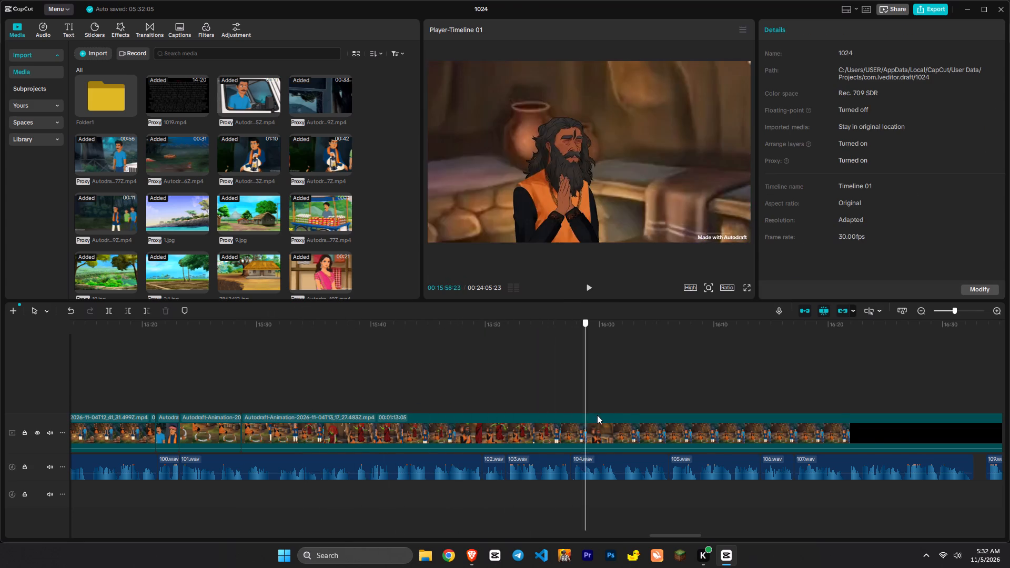
pyautogui.moveTo(597, 415); pyautogui.dragTo(578, 427)
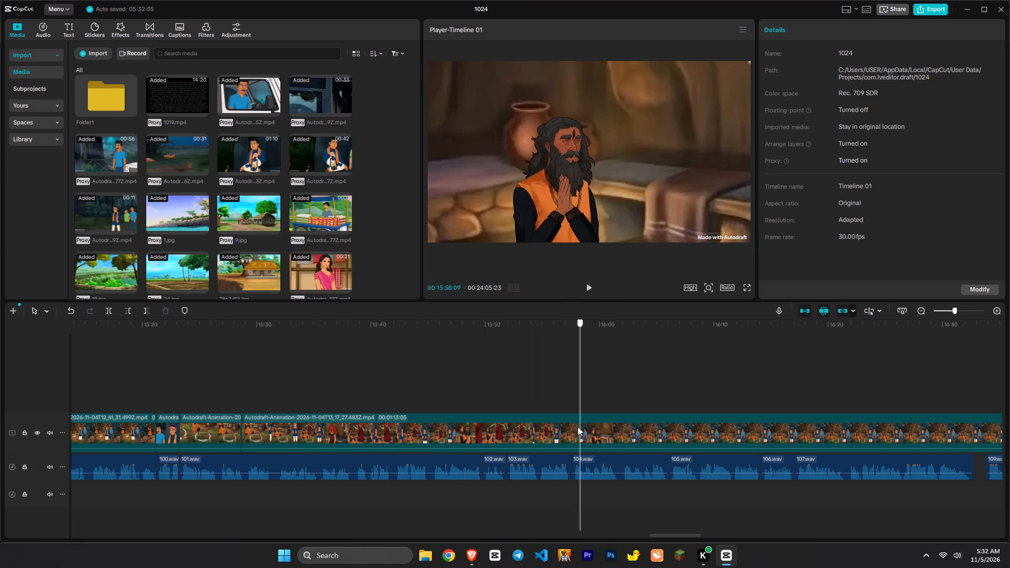
pyautogui.moveTo(578, 427); pyautogui.dragTo(553, 432)
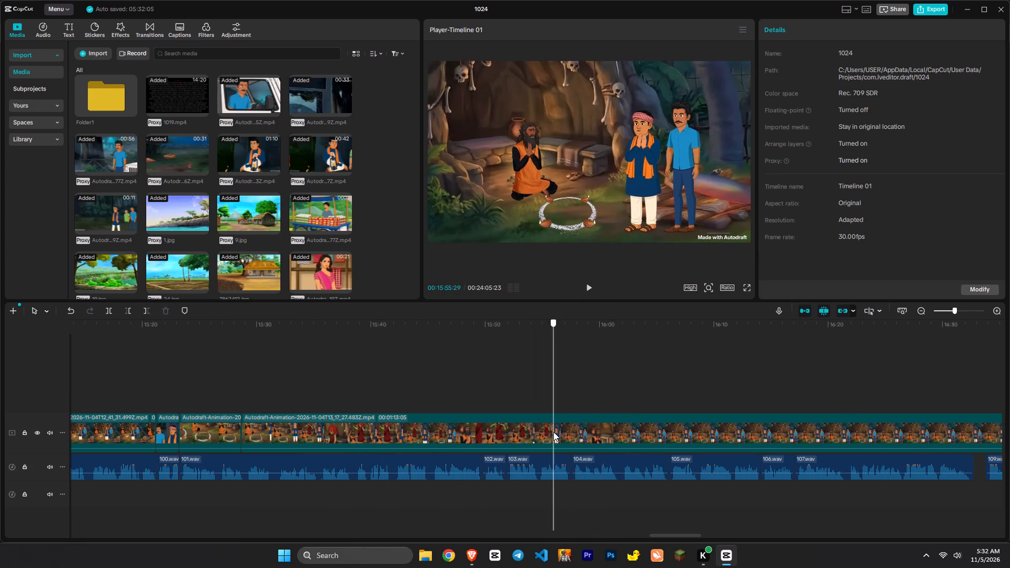
pyautogui.moveTo(553, 432); pyautogui.dragTo(549, 432)
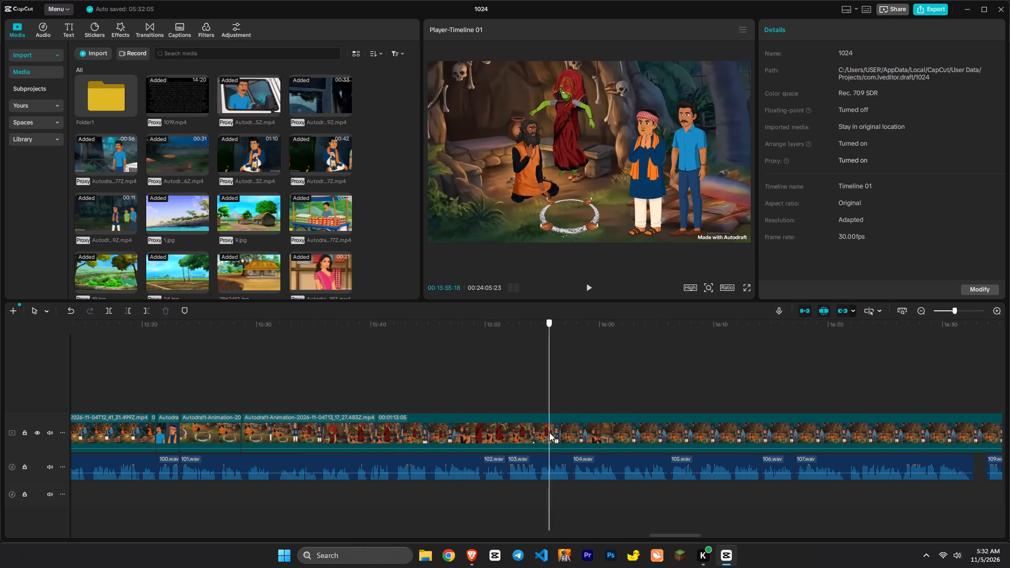
pyautogui.moveTo(549, 432); pyautogui.dragTo(553, 430)
pyautogui.press('c')
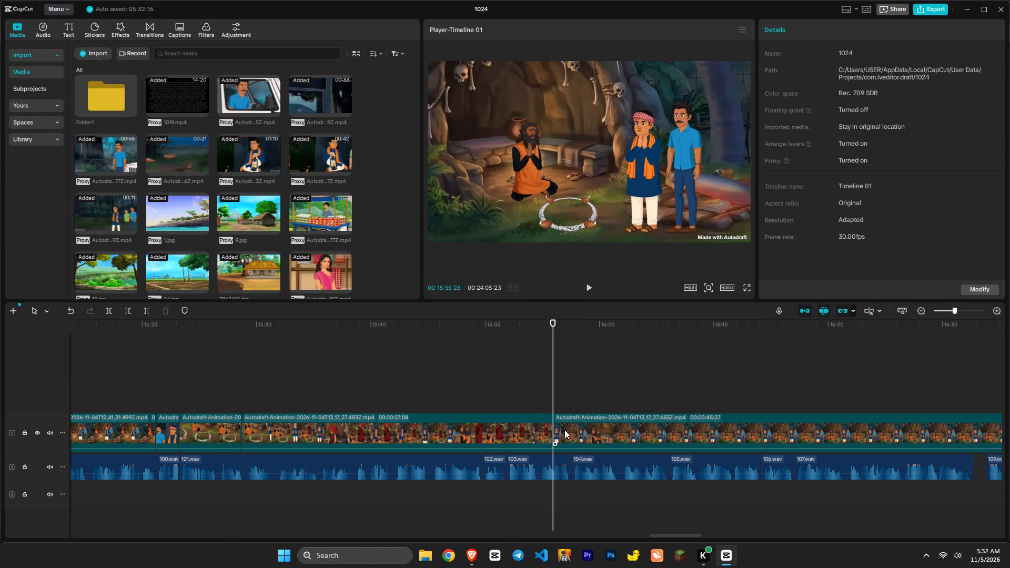
# Split the remaining ritual clip at about 00:16:00:20 to isolate a short segment without the green-skinned figure.
pyautogui.press('space')
pyautogui.write('xx')
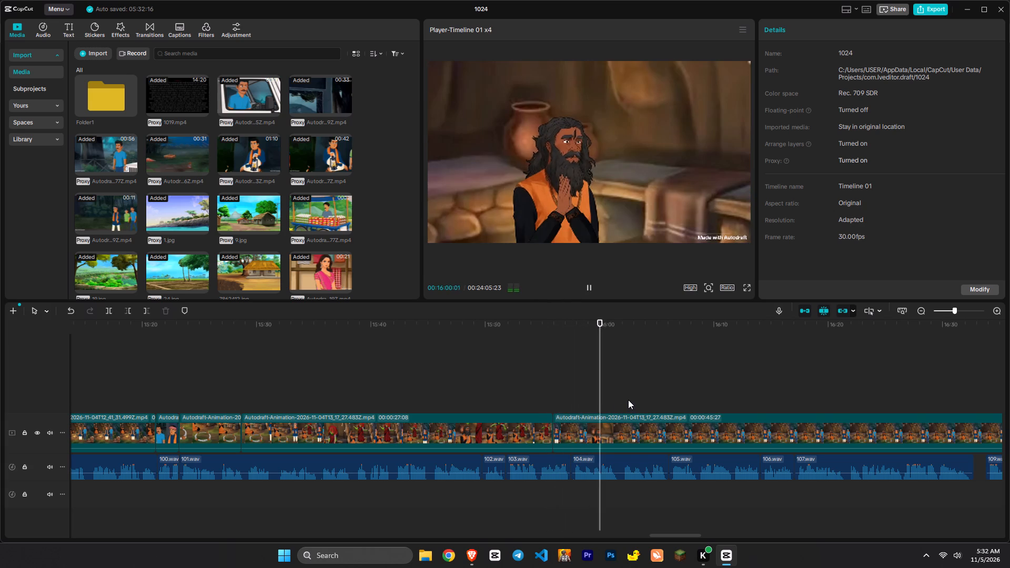
pyautogui.press('space')
pyautogui.moveTo(625, 398); pyautogui.dragTo(621, 403)
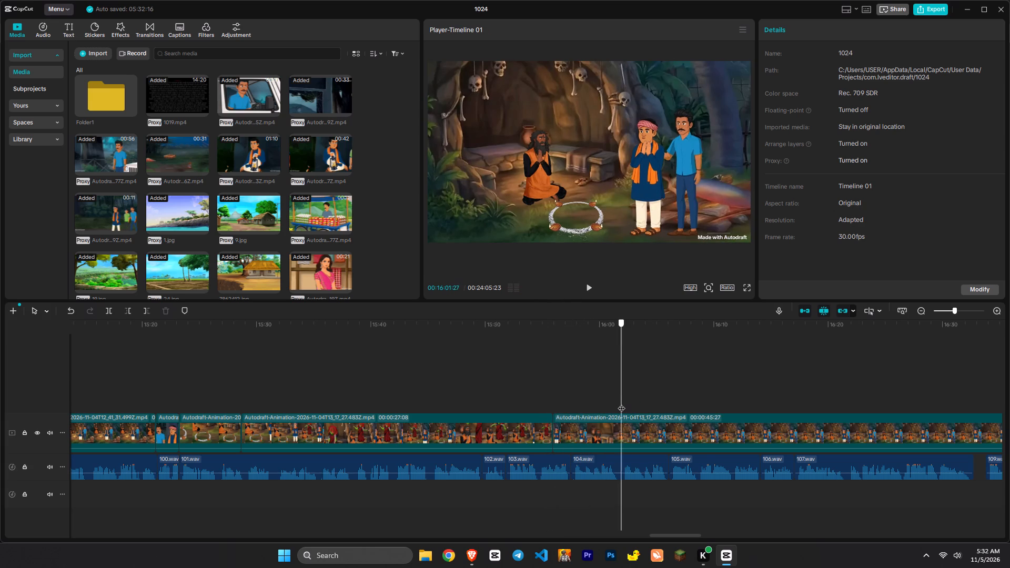
pyautogui.moveTo(621, 403); pyautogui.dragTo(607, 414)
pyautogui.press('c')
# Move the isolated short segment to directly after the lamp-circle close-up clip, before the 27-second clip.
pyautogui.moveTo(583, 424); pyautogui.dragTo(549, 445)
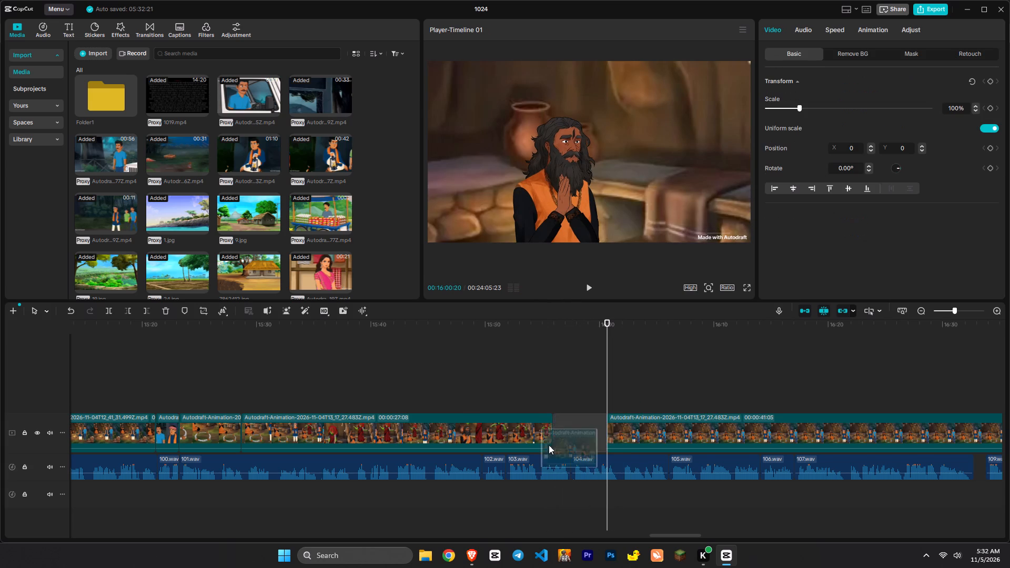
pyautogui.moveTo(549, 445); pyautogui.dragTo(292, 425)
# Duplicate the lamp-circle close-up clip and insert the copy on the main video track at 00:15:33:12.
pyautogui.click(201, 405)
pyautogui.press('space')
pyautogui.write('x')
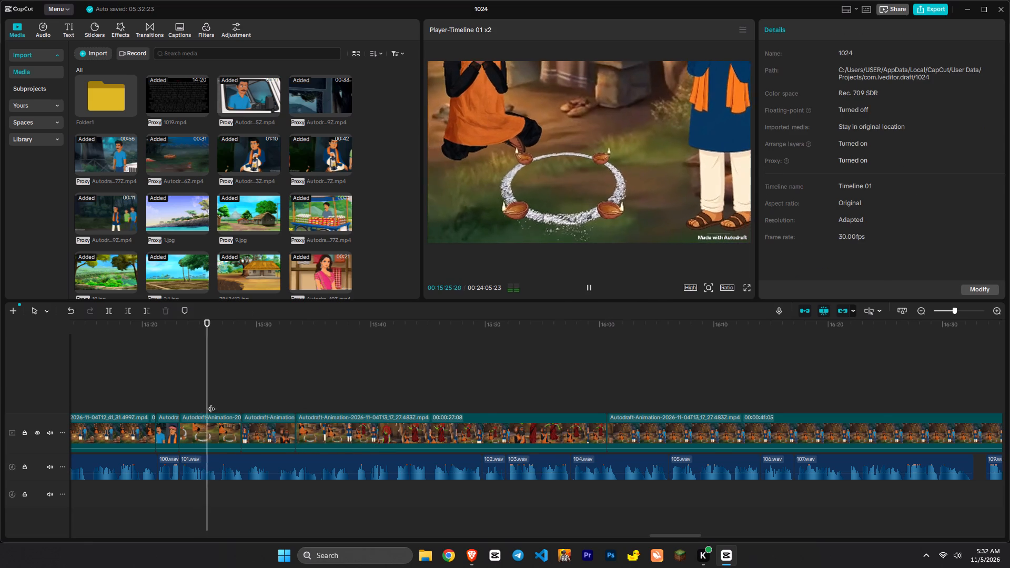
pyautogui.keyDown('ctrl'); pyautogui.scroll(2, 226, 408); pyautogui.keyUp('ctrl')
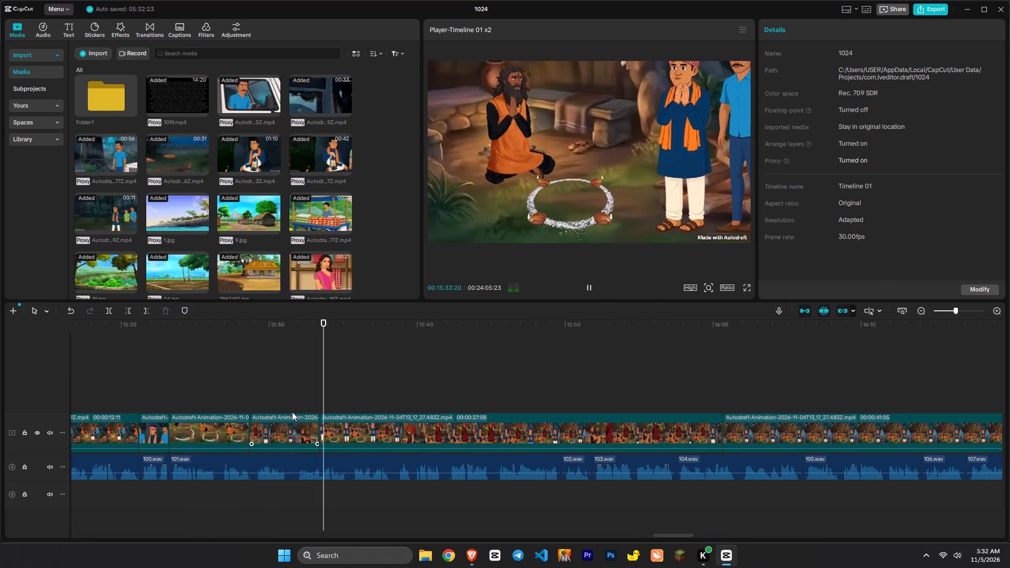
pyautogui.click(324, 390)
pyautogui.click(323, 391)
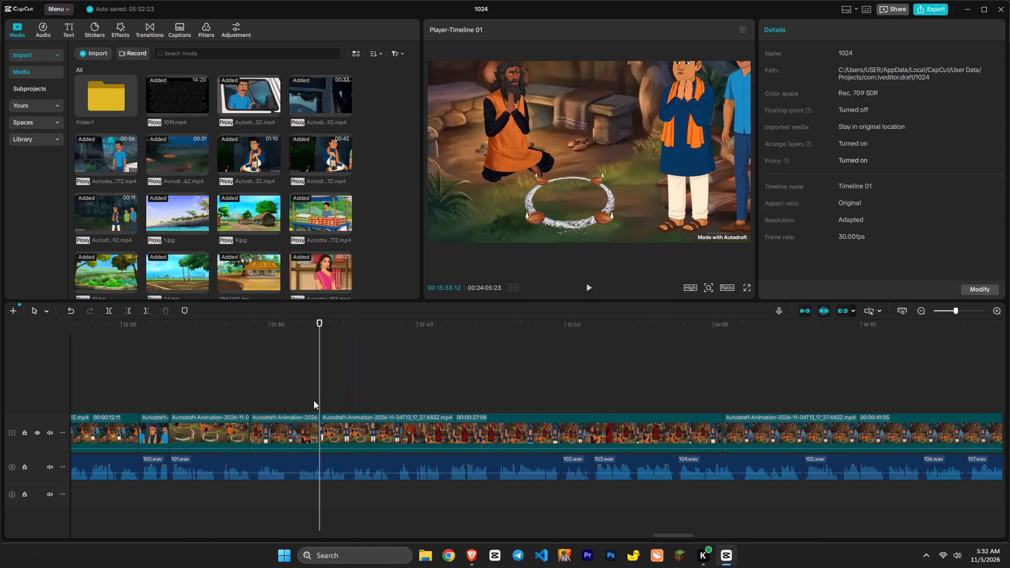
pyautogui.click(231, 428)
pyautogui.hotkey('ctrl', 'c')
pyautogui.hotkey('ctrl', 'v')
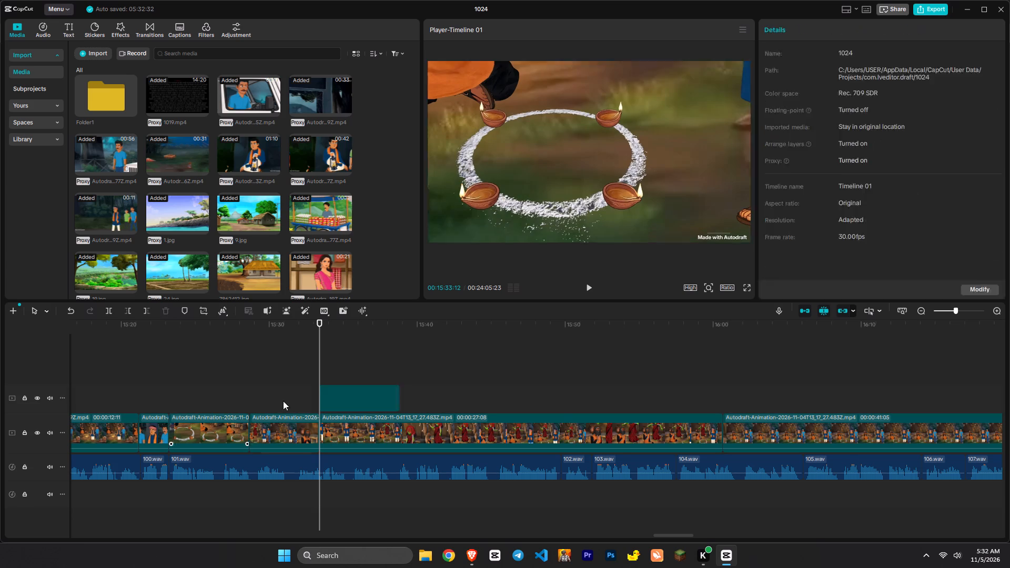
pyautogui.moveTo(355, 397); pyautogui.dragTo(360, 423)
# Duplicate the short wide-shot segment, insert its copy on the main track at 00:15:33:12, and delete the extra pasted clip above.
pyautogui.click(299, 428)
pyautogui.hotkey('ctrl', 'c')
pyautogui.hotkey('ctrl', 'v')
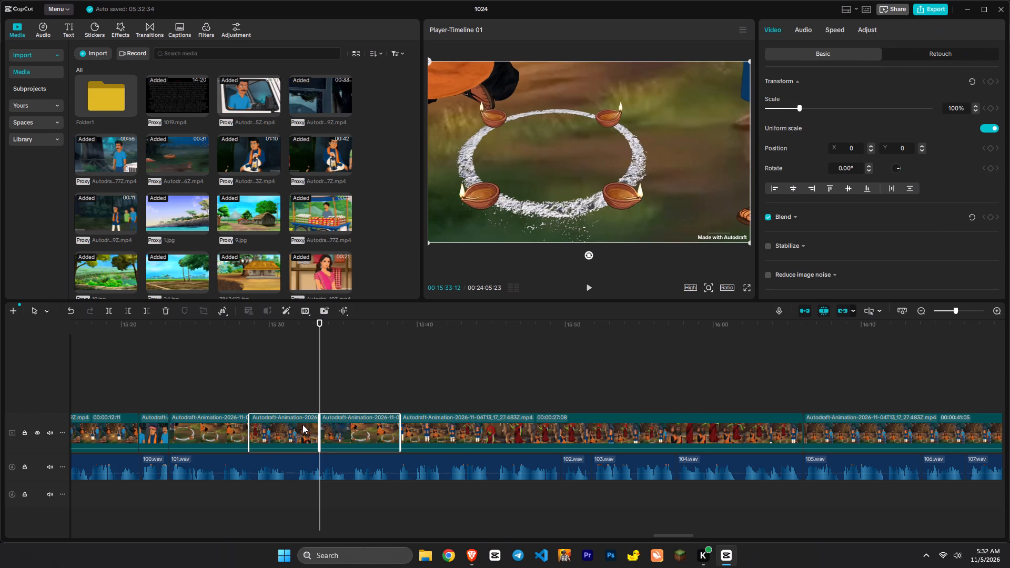
pyautogui.click(347, 396)
pyautogui.moveTo(347, 396); pyautogui.dragTo(320, 428)
pyautogui.click(396, 394)
pyautogui.press('Delete')
# Trim the beginning of the wide-shot copy at 00:15:33:12 so it opens on the praying bearded man's close-up.
pyautogui.click(281, 384)
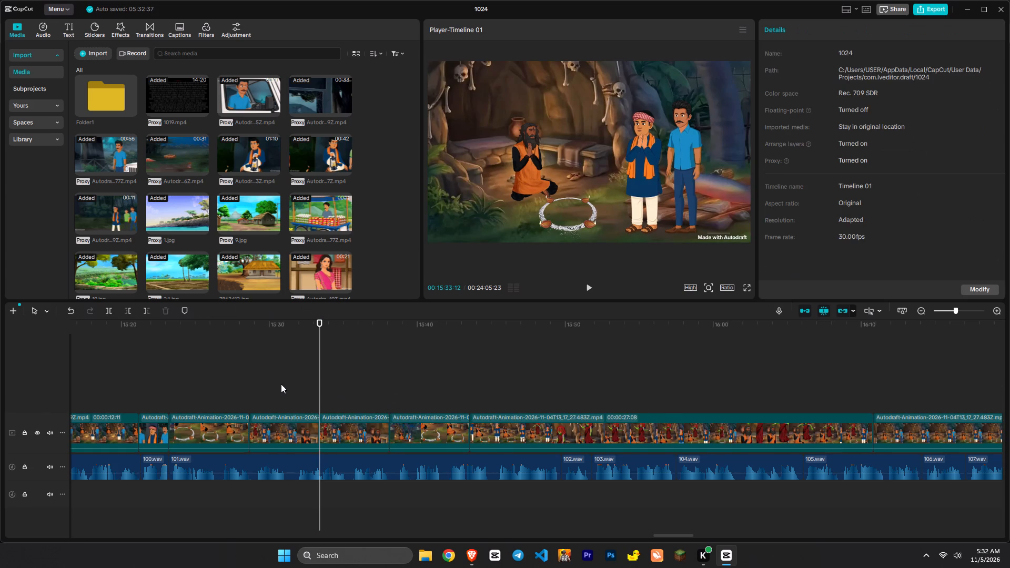
pyautogui.press('space')
pyautogui.write('x')
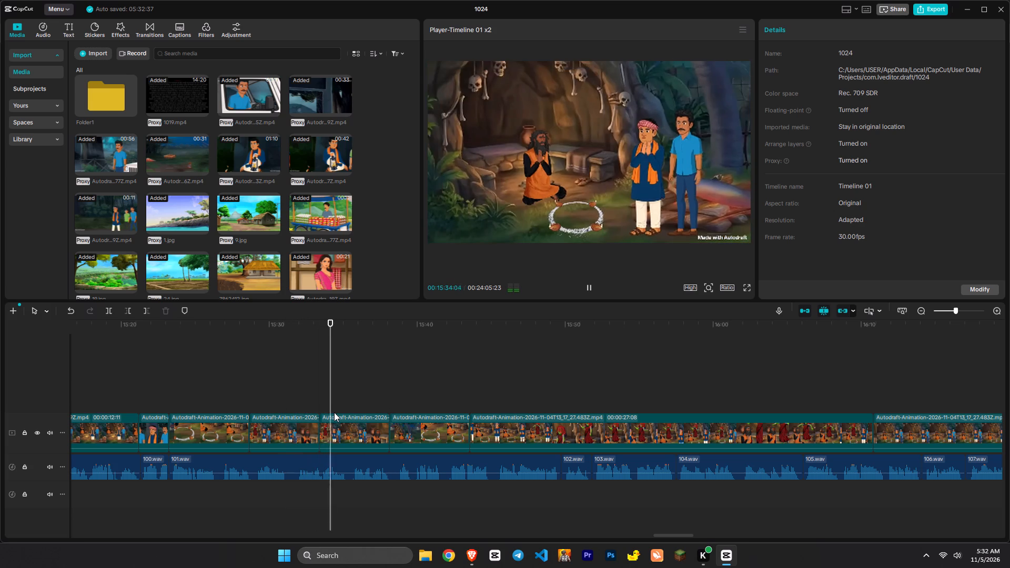
pyautogui.click(324, 402)
pyautogui.click(326, 422)
pyautogui.write('q q x')
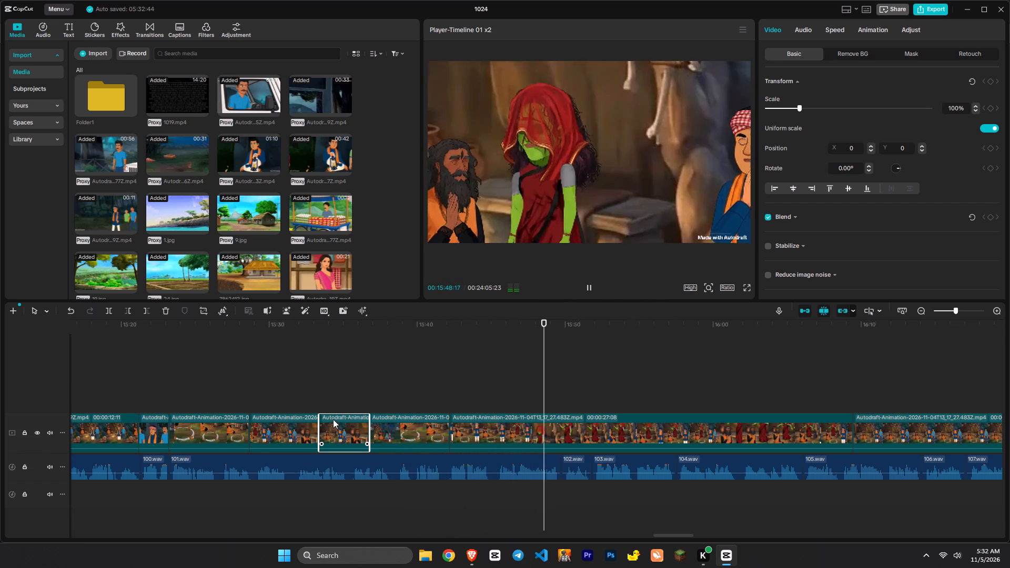
# Split the 27-second ritual clip at 00:15:51:25, where voice track 103.wav begins.
pyautogui.press('space')
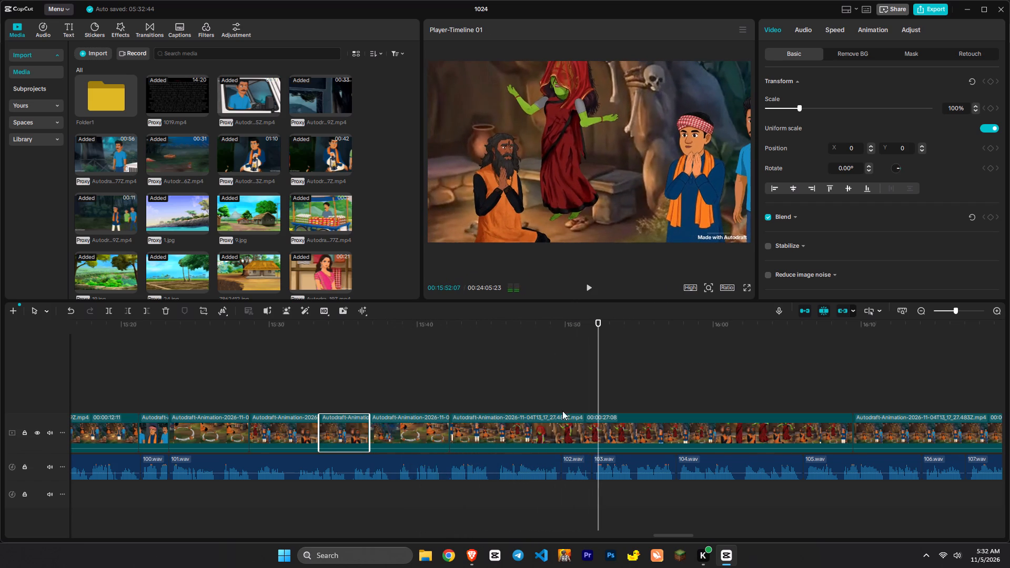
pyautogui.moveTo(600, 401); pyautogui.dragTo(593, 405)
pyautogui.press('c')
pyautogui.click(678, 394)
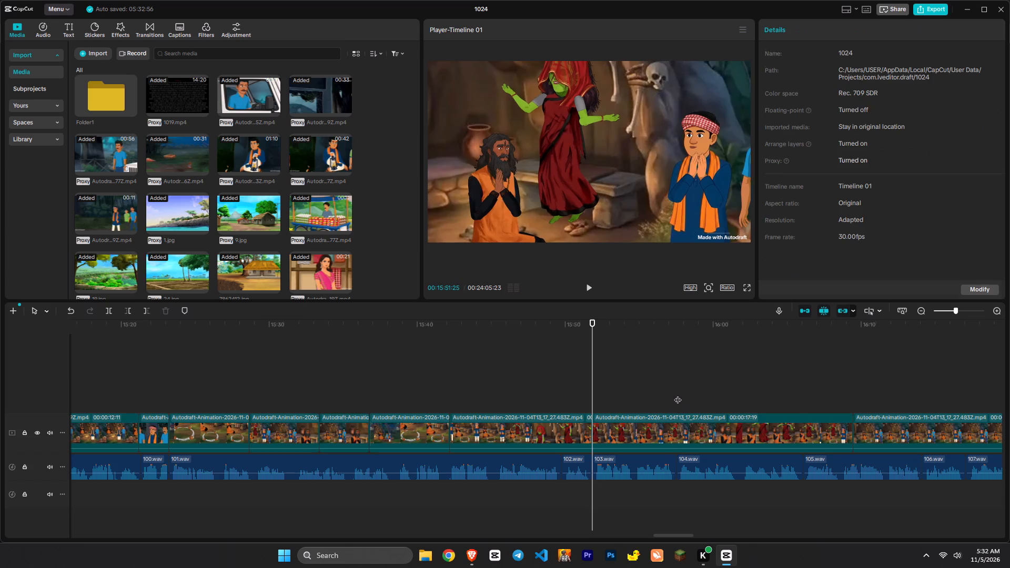
# Split the remaining ritual clip at 00:15:59:20 and move its later part ahead of the earlier part.
pyautogui.moveTo(678, 394); pyautogui.dragTo(719, 391)
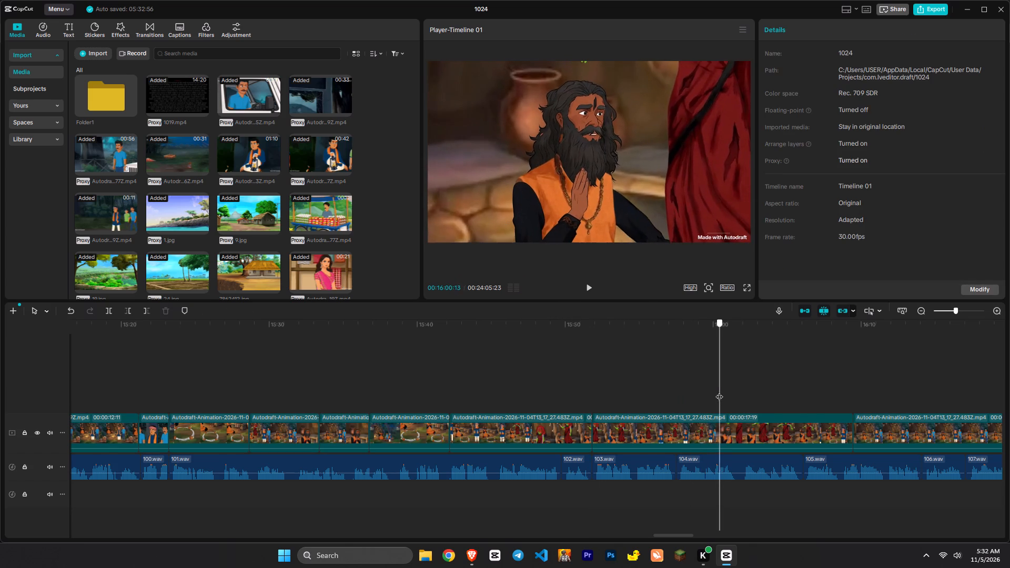
pyautogui.moveTo(719, 391); pyautogui.dragTo(707, 403)
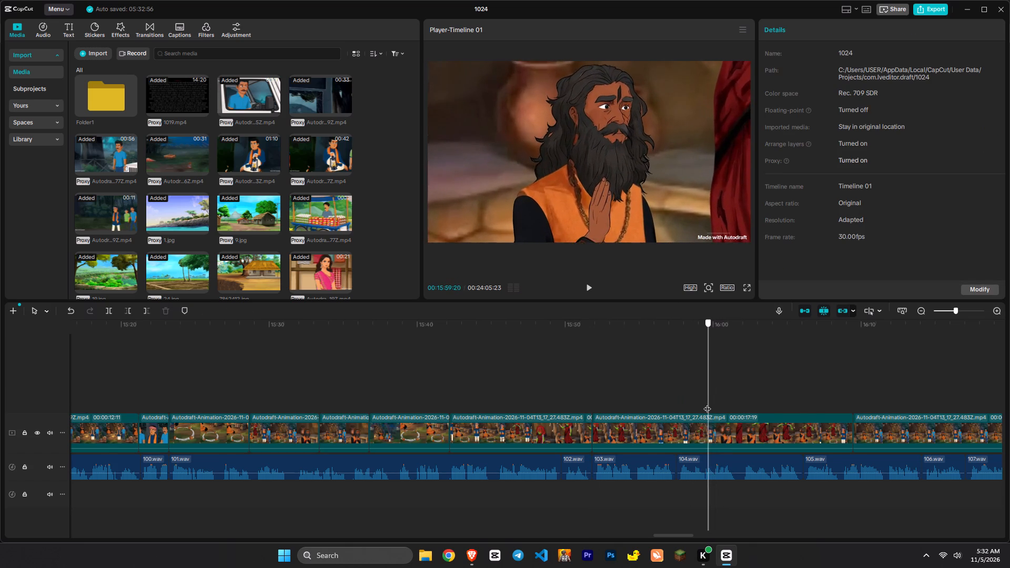
pyautogui.moveTo(707, 403); pyautogui.dragTo(708, 400)
pyautogui.press('c')
pyautogui.moveTo(732, 424); pyautogui.dragTo(616, 432)
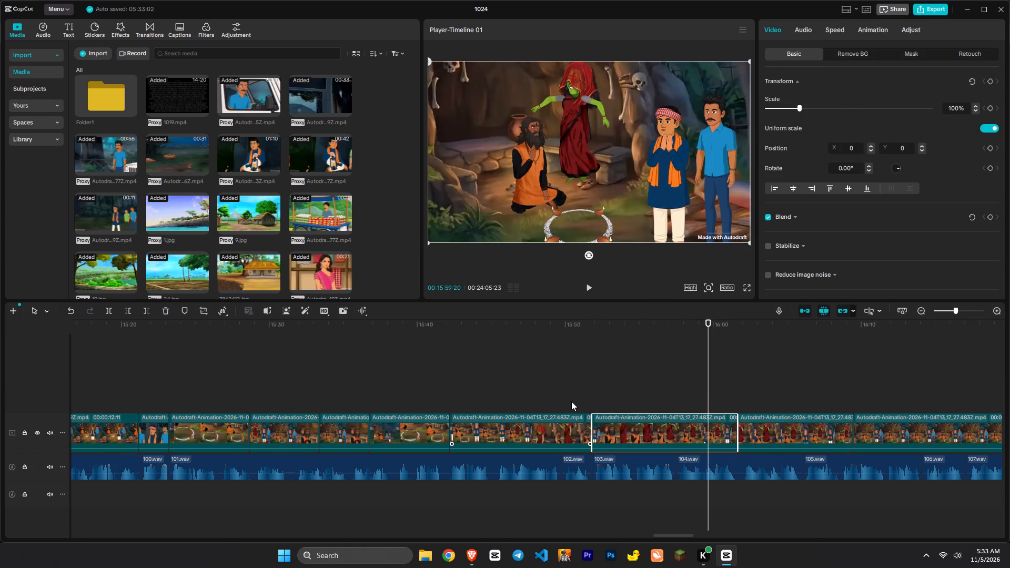
pyautogui.click(571, 401)
pyautogui.press('space')
pyautogui.write('x')
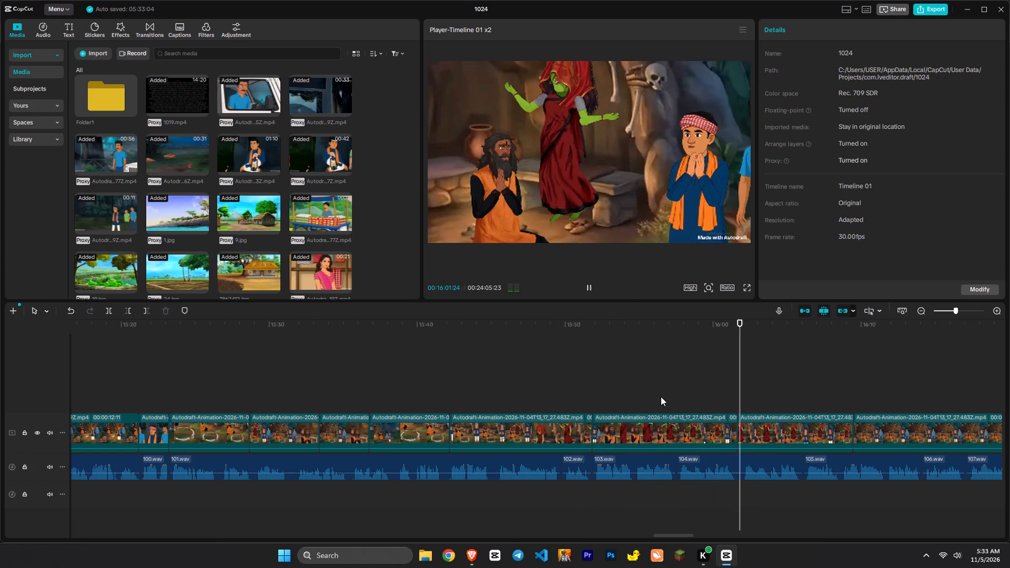
# Duplicate the moved ritual segment above voice tracks 103 and 104 and insert the copy on the main track at 00:16:01:19.
pyautogui.click(740, 394)
pyautogui.click(691, 444)
pyautogui.hotkey('ctrl', 'c')
pyautogui.hotkey('ctrl', 'v')
pyautogui.moveTo(773, 398); pyautogui.dragTo(771, 413)
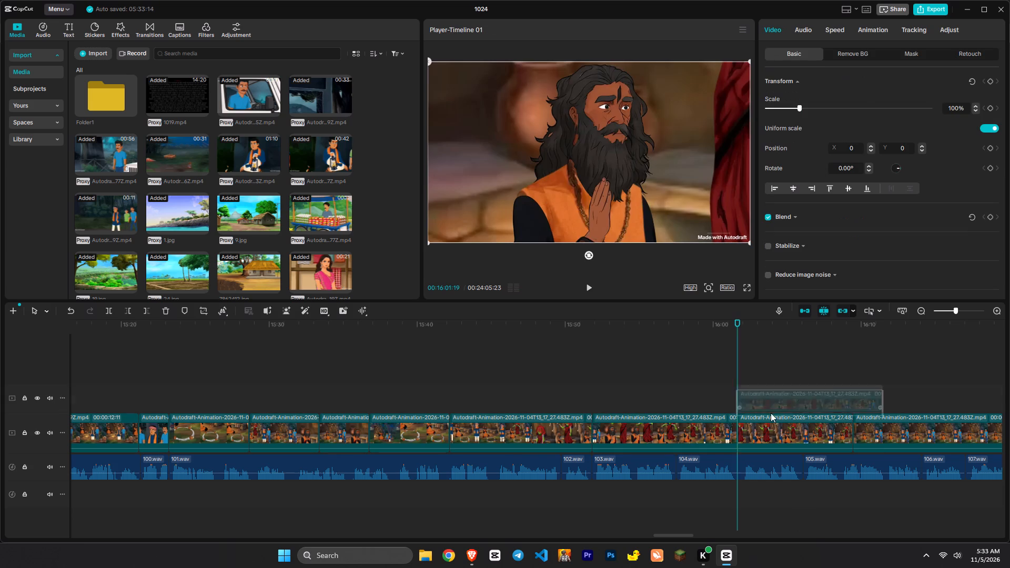
pyautogui.moveTo(771, 413); pyautogui.dragTo(766, 427)
# Duplicate the ritual segment starting at 00:16:01:19 and insert the copy on the main track at 00:16:19:08, before the 41-second clip.
pyautogui.press('space')
pyautogui.write('x')
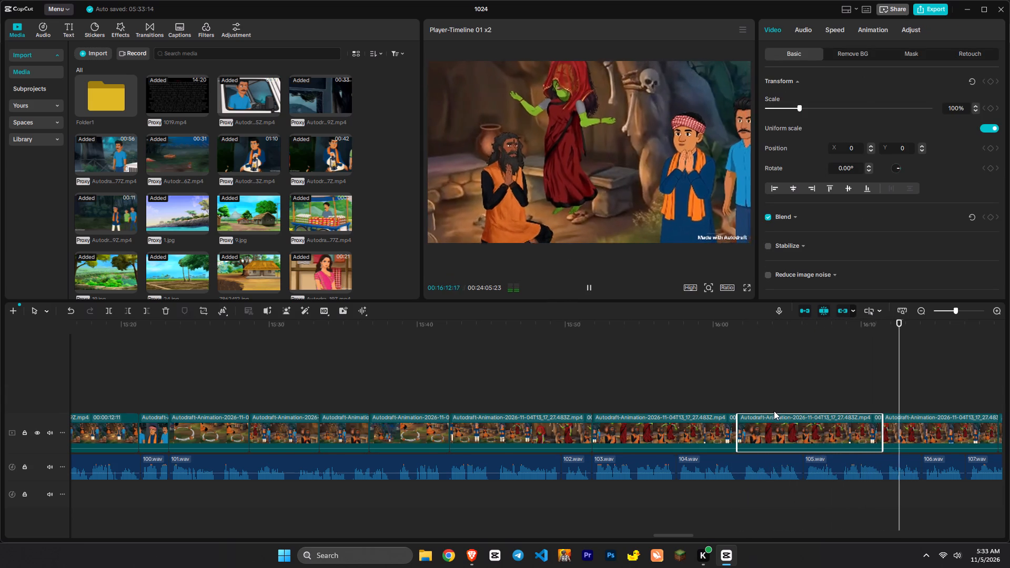
pyautogui.keyDown('ctrl'); pyautogui.scroll(-1, 938, 397); pyautogui.keyUp('ctrl')
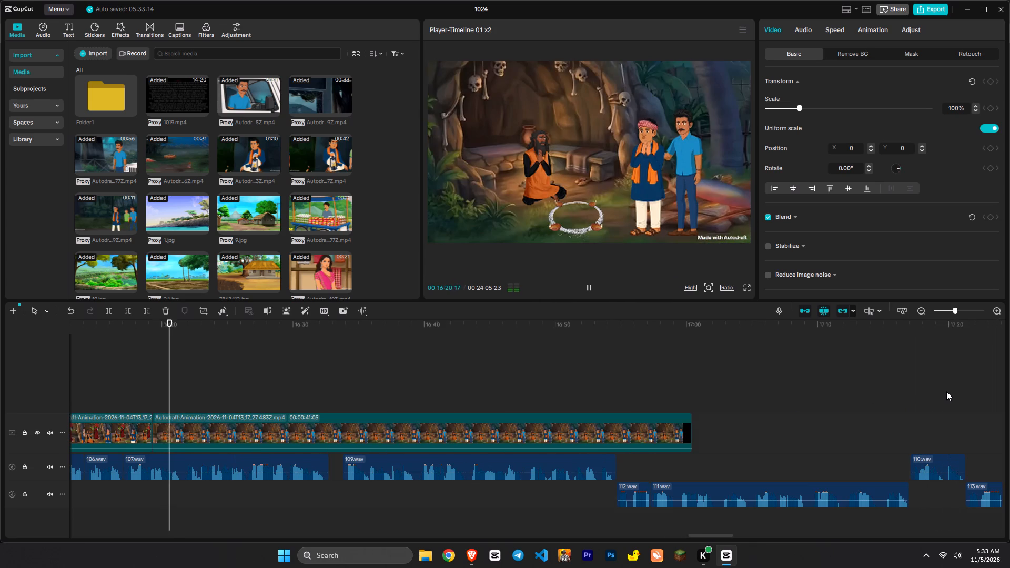
pyautogui.click(149, 391)
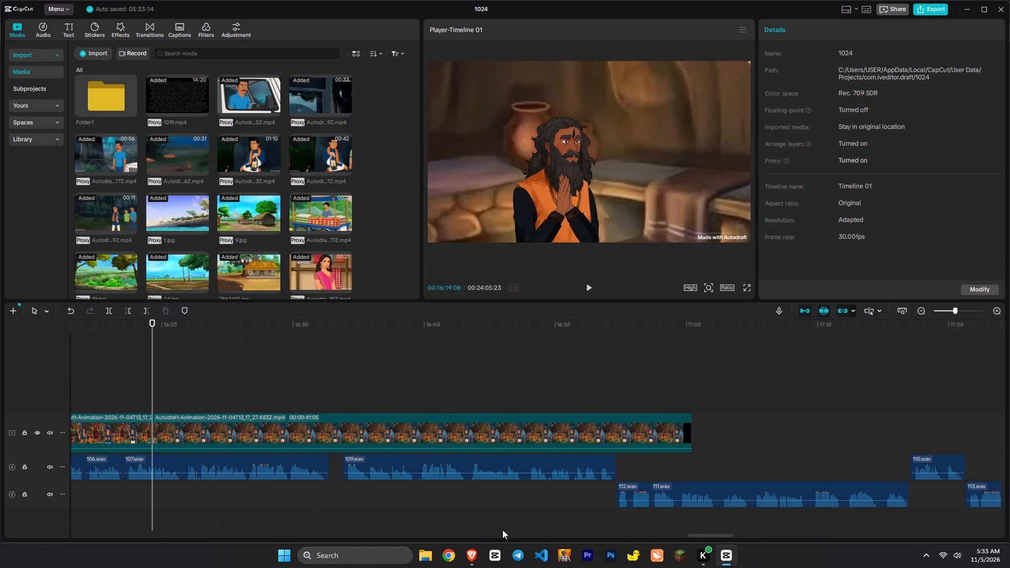
pyautogui.moveTo(699, 537); pyautogui.dragTo(679, 542)
pyautogui.keyDown('ctrl'); pyautogui.click(389, 430); pyautogui.keyUp('ctrl')
pyautogui.hotkey('ctrl', 'c')
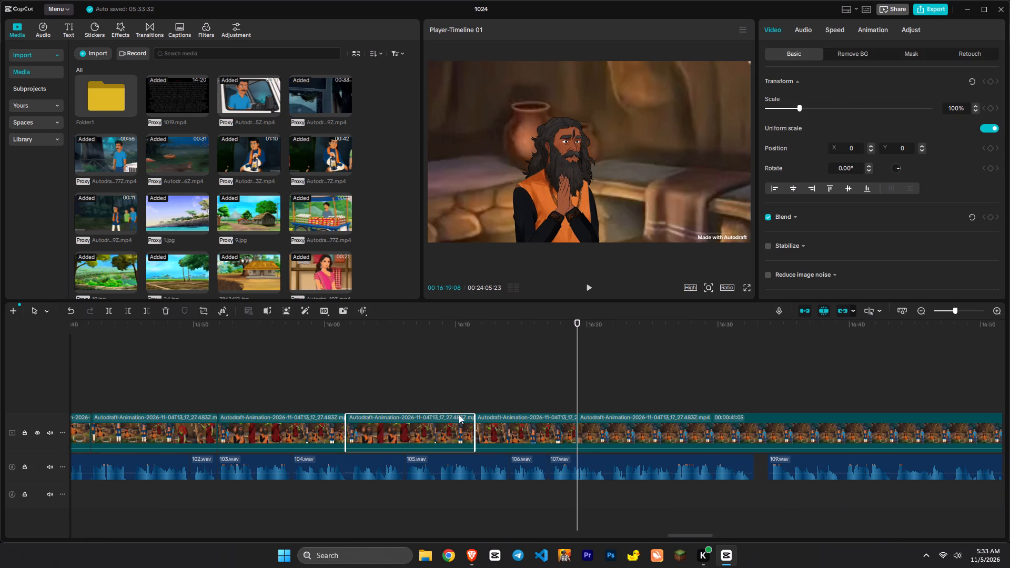
pyautogui.hotkey('ctrl', 'v')
pyautogui.moveTo(615, 390); pyautogui.dragTo(615, 418)
# Keyframe the 41-second clip's opacity from 00:16:31:05, fading it down to 10% at 00:16:34:08.
pyautogui.press('space')
pyautogui.write('x')
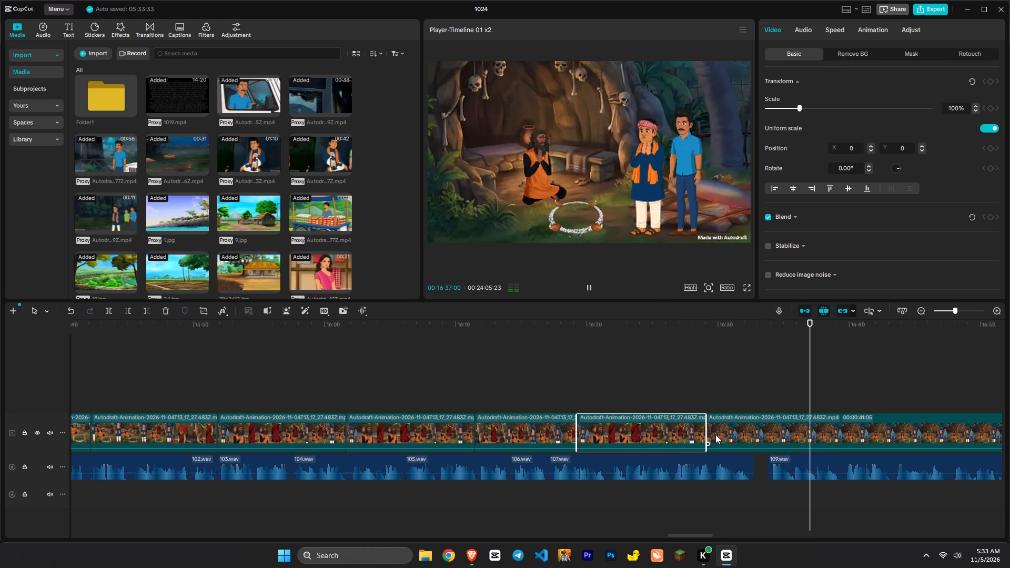
pyautogui.click(733, 397)
pyautogui.click(742, 421)
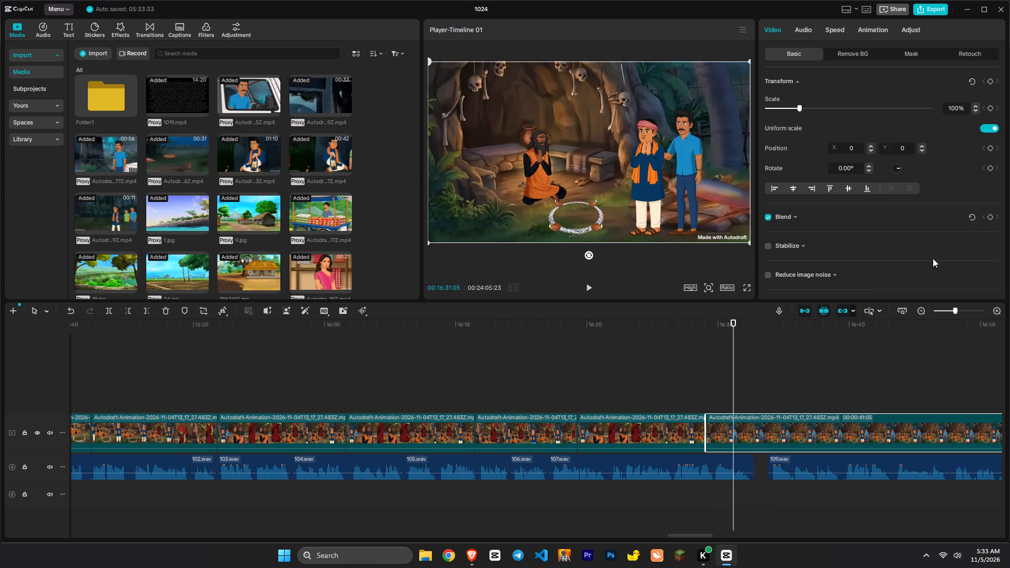
pyautogui.click(990, 220)
pyautogui.press('x')
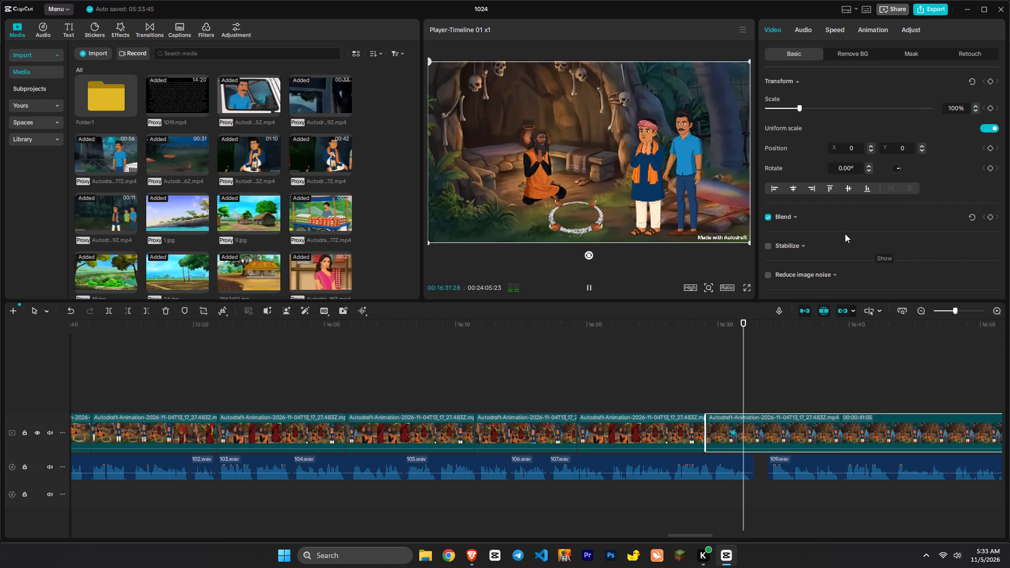
pyautogui.click(851, 223)
pyautogui.click(794, 218)
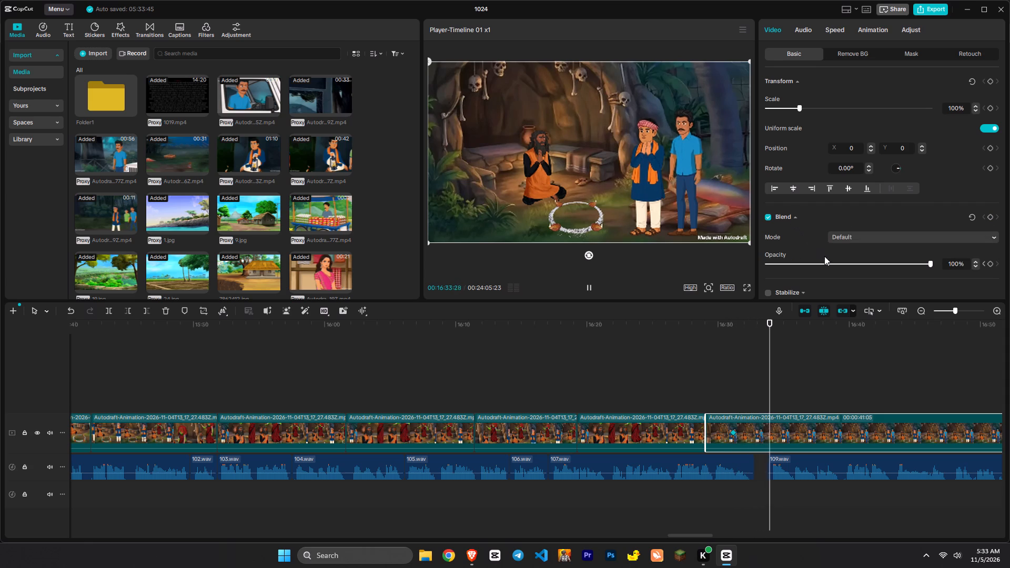
pyautogui.moveTo(828, 263); pyautogui.dragTo(702, 267)
pyautogui.click(784, 261)
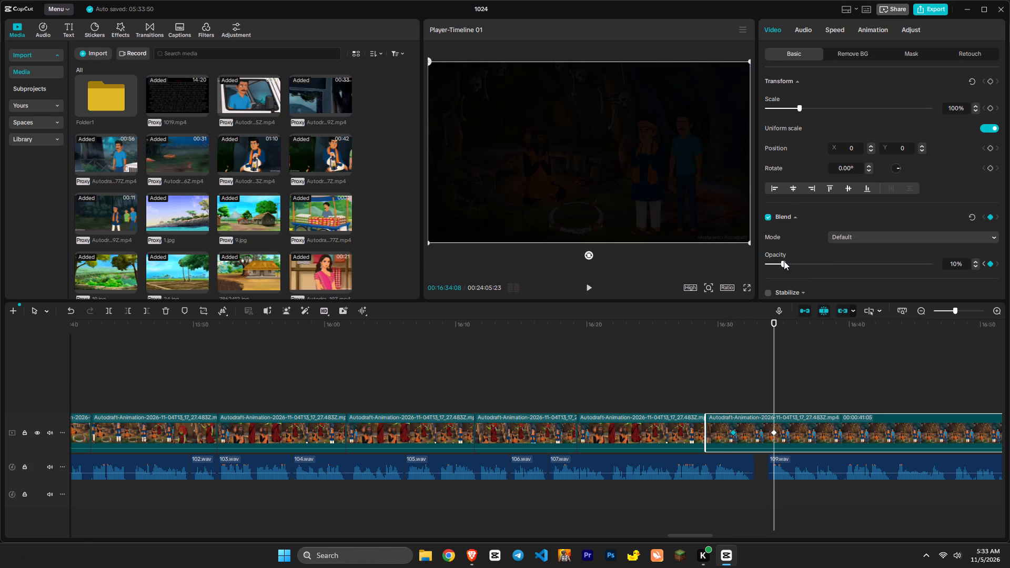
# Add a keyframe holding the 10% opacity, and raise it with keyframes to 47% and up to 100% by about 00:16:43.
pyautogui.press('space')
pyautogui.press('x')
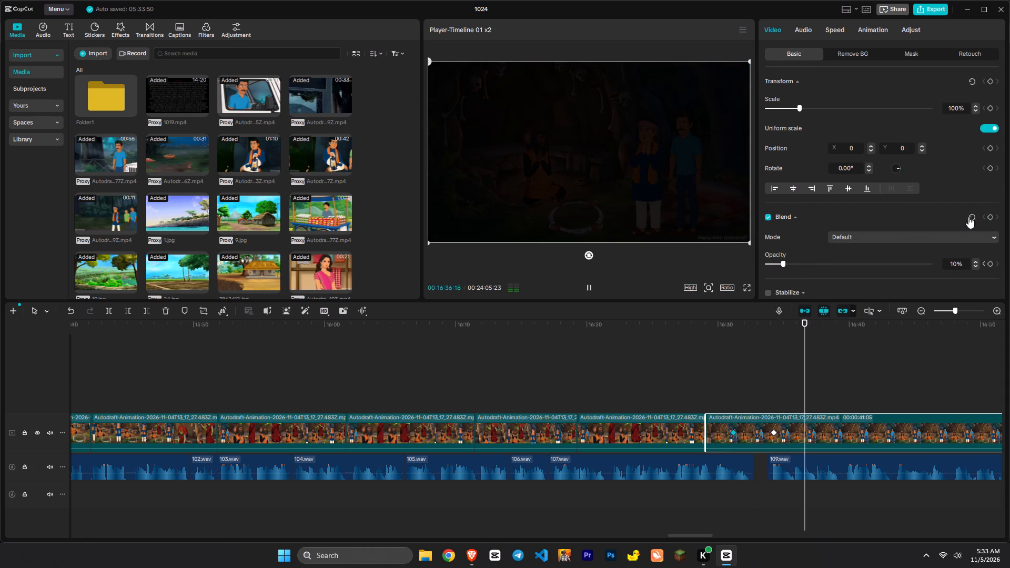
pyautogui.click(988, 216)
pyautogui.press('space')
pyautogui.press('x')
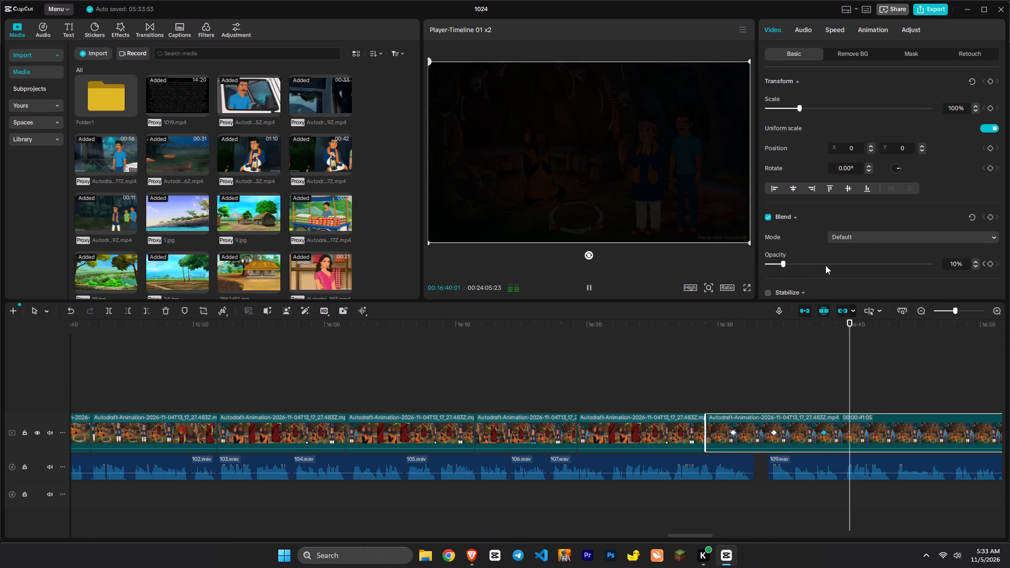
pyautogui.moveTo(825, 265); pyautogui.dragTo(844, 265)
pyautogui.press('space')
pyautogui.write('x')
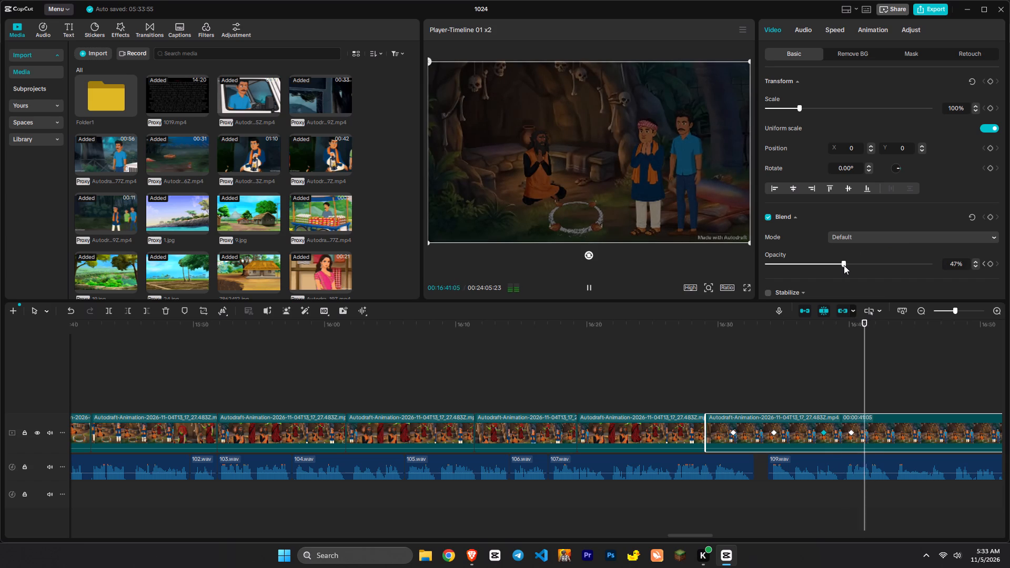
pyautogui.moveTo(844, 265); pyautogui.dragTo(1009, 265)
pyautogui.press('space')
pyautogui.press('x')
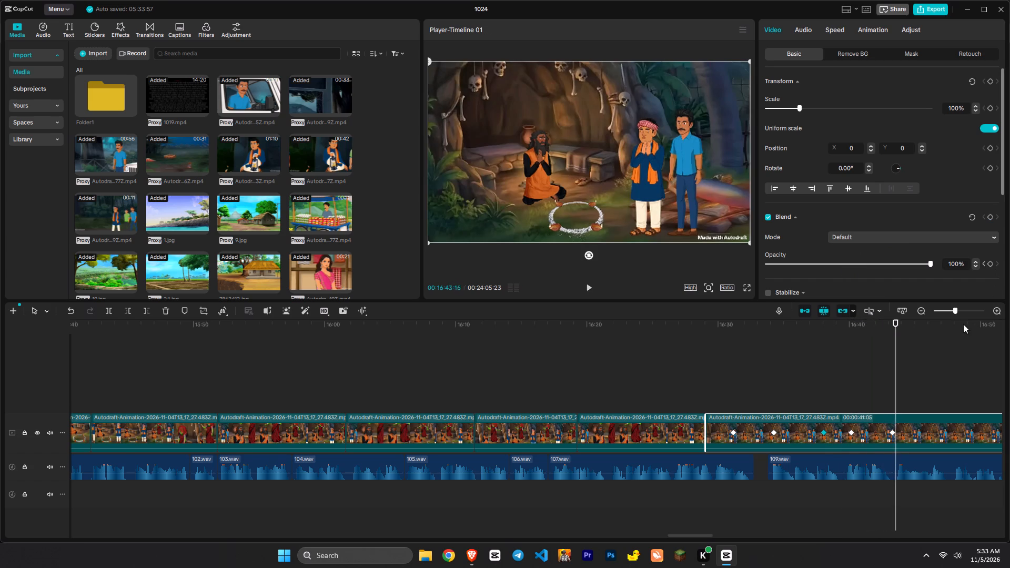
# Play back the opacity fade on the 41-second clip to check its timing against voice track 109.wav.
pyautogui.click(772, 370)
pyautogui.press('space')
pyautogui.write('x')
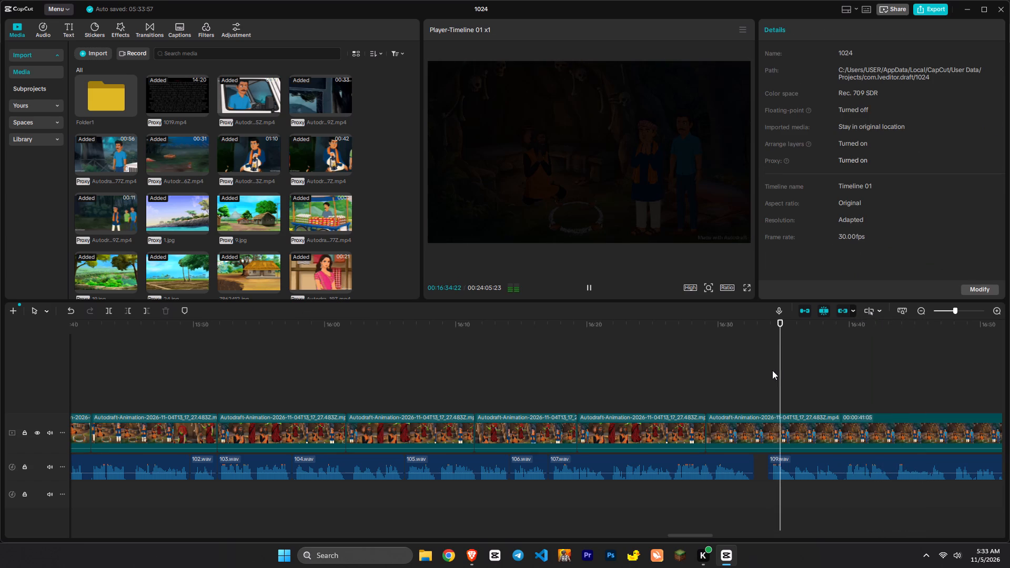
pyautogui.click(748, 371)
pyautogui.press('space')
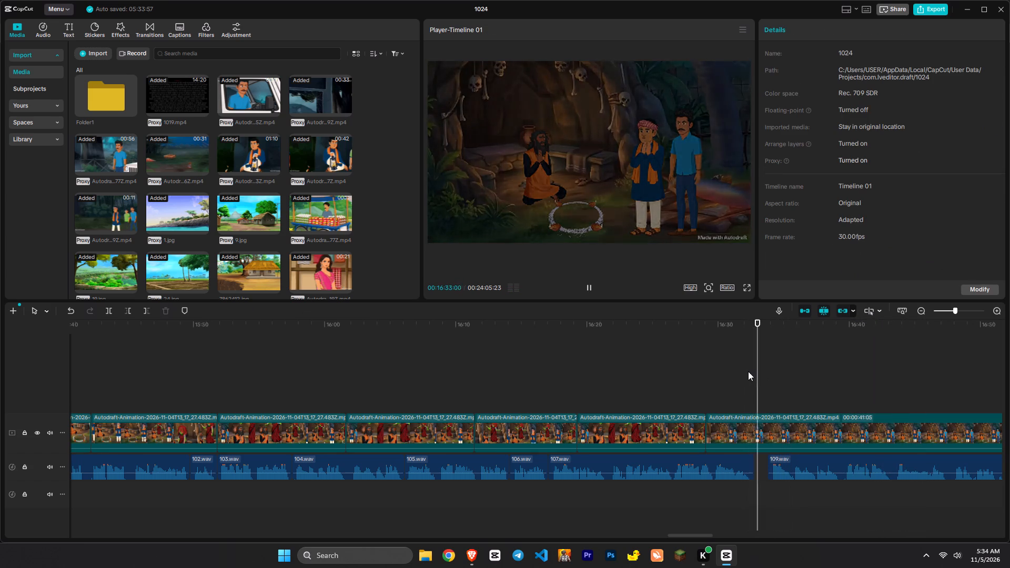
pyautogui.keyDown('ctrl'); pyautogui.scroll(5, 759, 373); pyautogui.keyUp('ctrl')
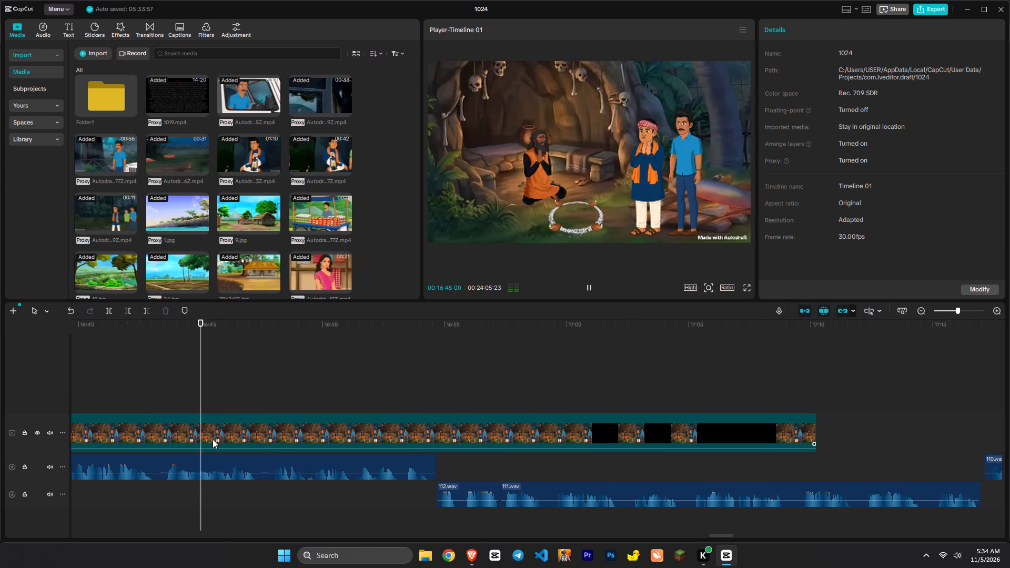
# Split the faded ritual clip at 00:16:43:04, near the end of its fade-in.
pyautogui.click(108, 397)
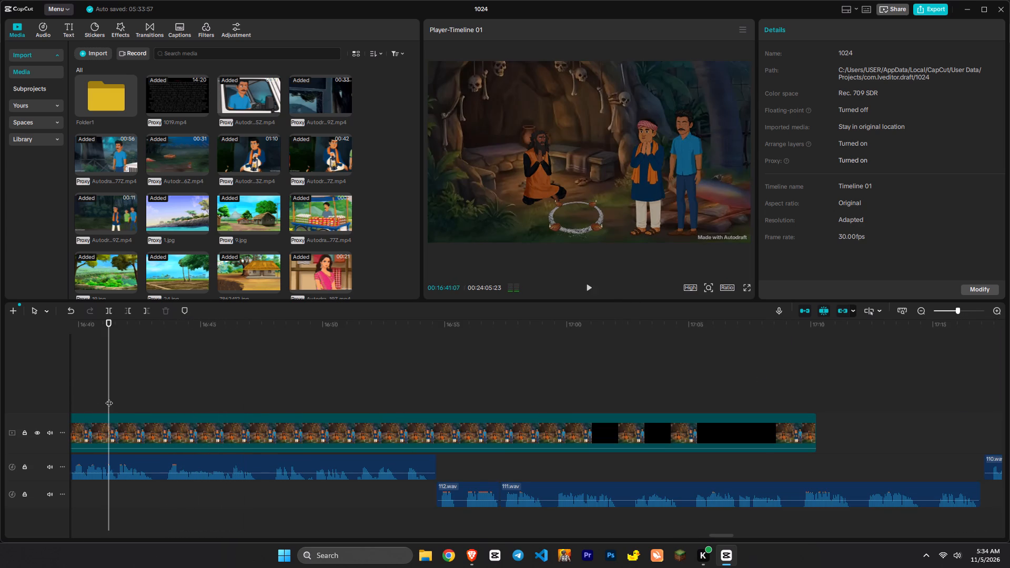
pyautogui.press('space')
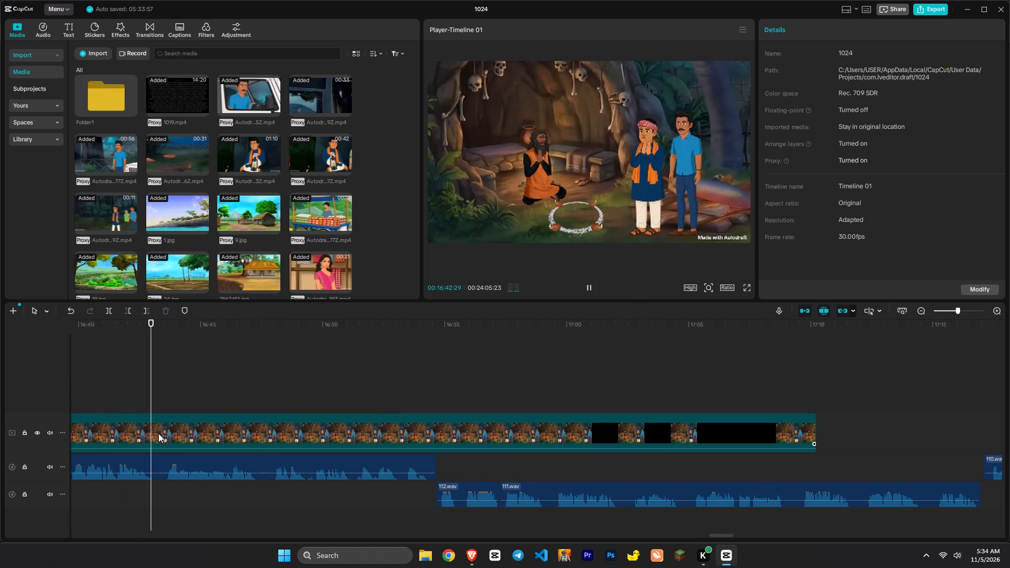
pyautogui.press('space')
pyautogui.click(158, 433)
pyautogui.press('c')
# Duplicate the short bearded-man close-up clip from 00:15:33:12 and insert the copy on the main track at the 00:16:43:04 cut.
pyautogui.keyDown('ctrl'); pyautogui.scroll(-8, 181, 421); pyautogui.keyUp('ctrl')
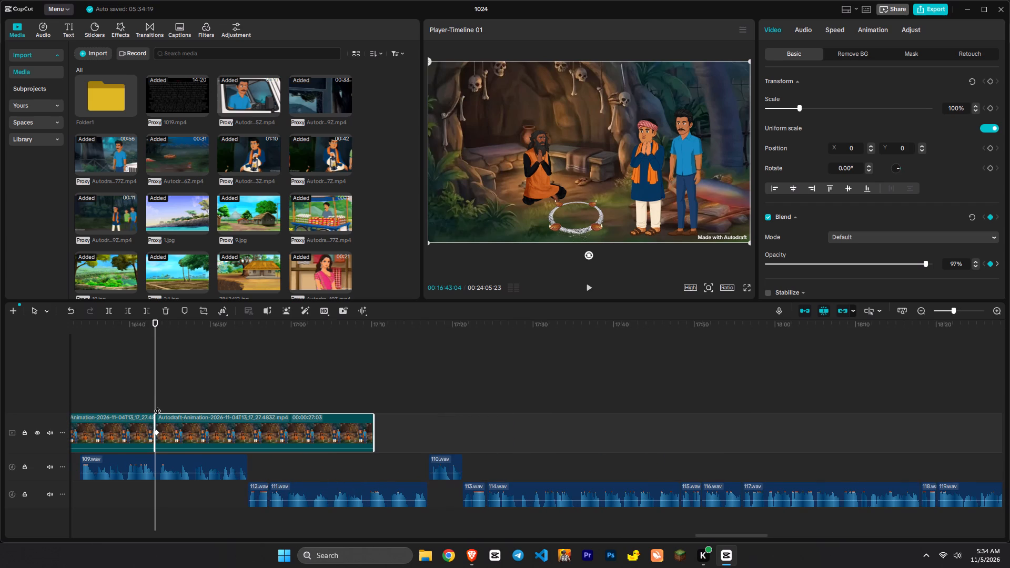
pyautogui.moveTo(158, 403); pyautogui.dragTo(379, 400)
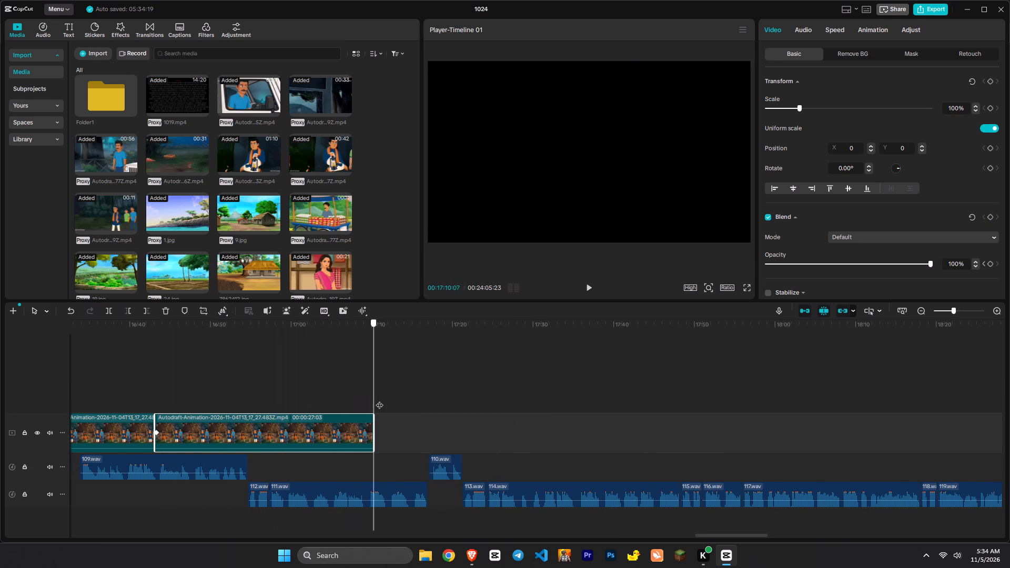
pyautogui.moveTo(379, 400); pyautogui.dragTo(279, 398)
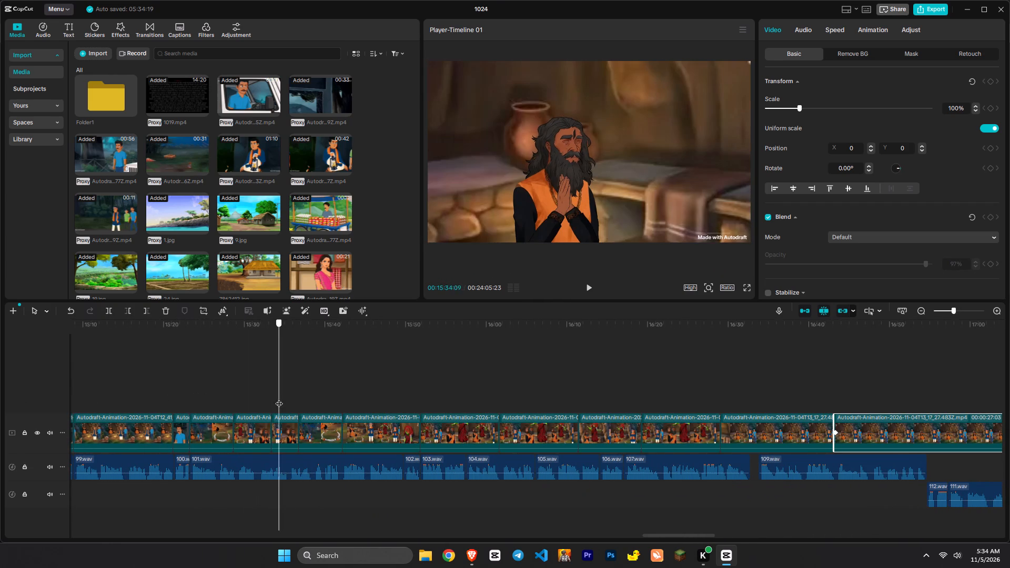
pyautogui.moveTo(279, 398); pyautogui.dragTo(270, 399)
pyautogui.click(279, 428)
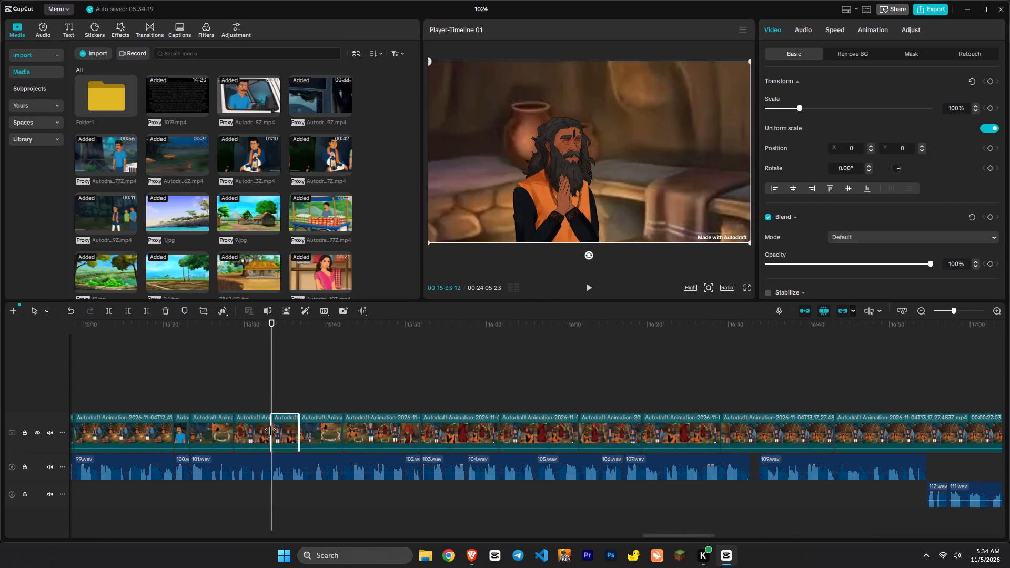
pyautogui.press('space')
pyautogui.press('space')
pyautogui.hotkey('ctrl', 'c')
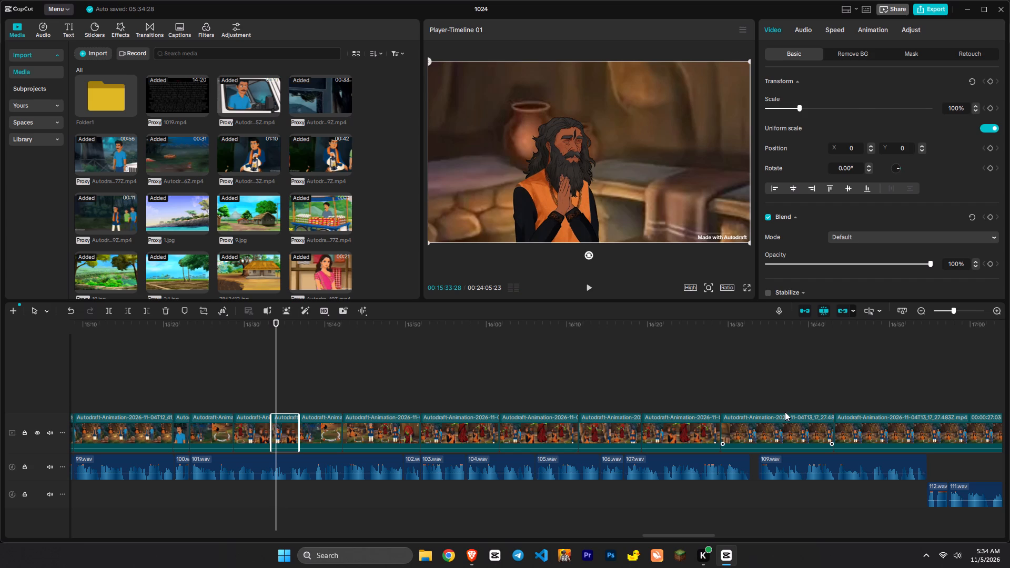
pyautogui.moveTo(828, 404); pyautogui.dragTo(774, 383)
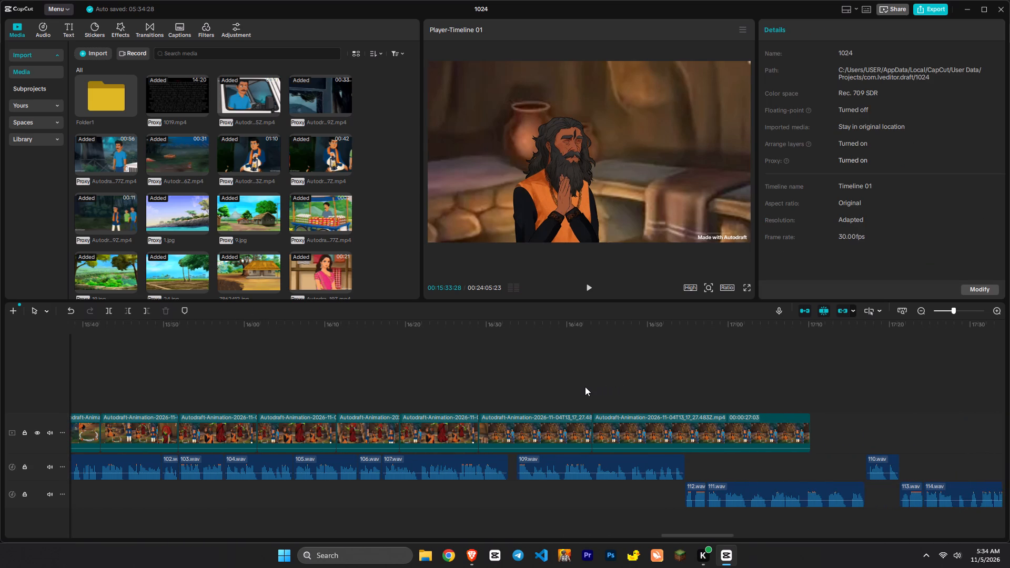
pyautogui.keyDown('ctrl'); pyautogui.click(585, 387); pyautogui.keyUp('ctrl')
pyautogui.hotkey('ctrl', 'v')
pyautogui.moveTo(593, 393); pyautogui.dragTo(598, 418)
pyautogui.press('space')
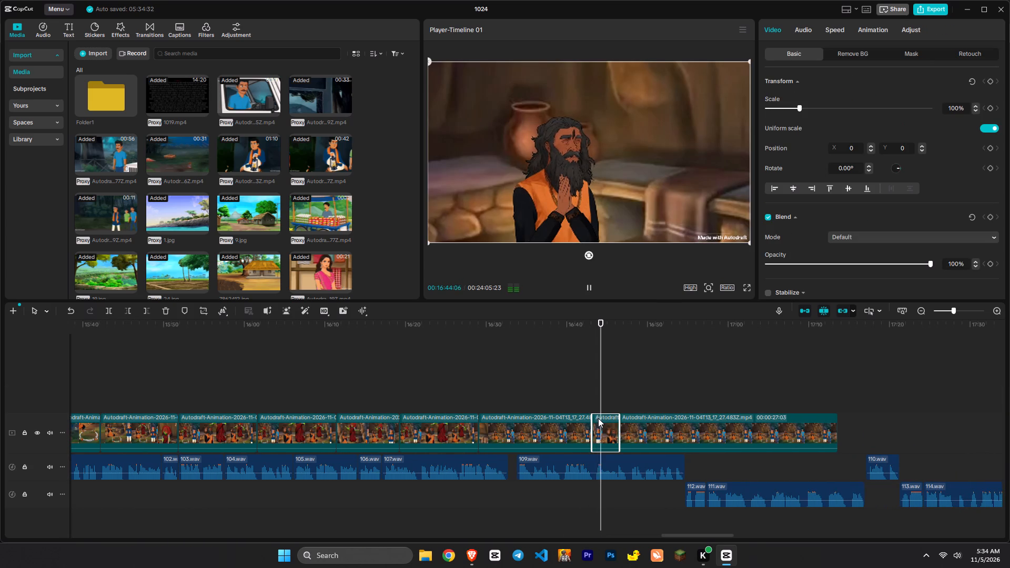
# Split the inserted bearded-man close-up clip at 00:16:44:16.
pyautogui.press('space')
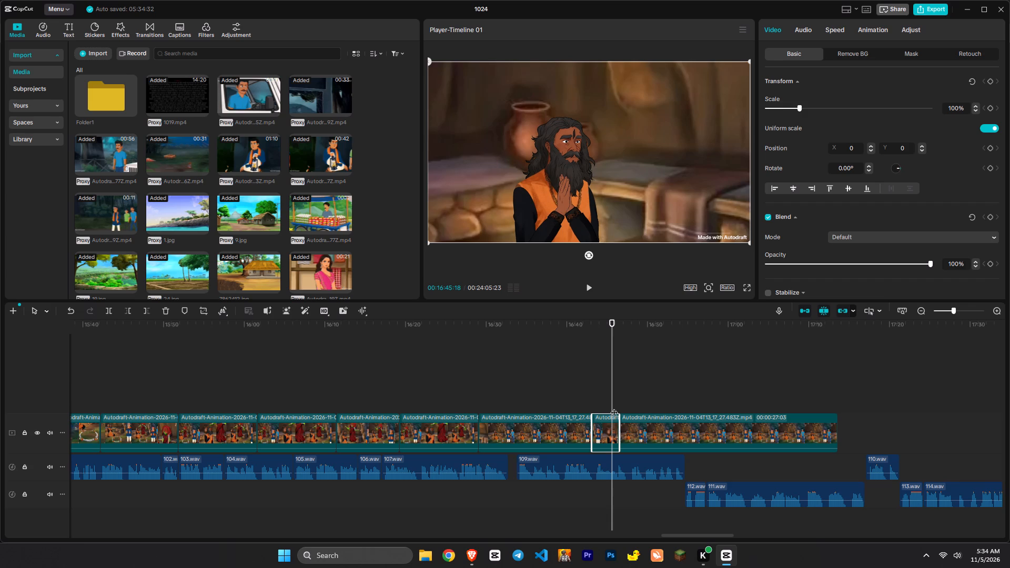
pyautogui.moveTo(611, 399); pyautogui.dragTo(603, 407)
pyautogui.press('c')
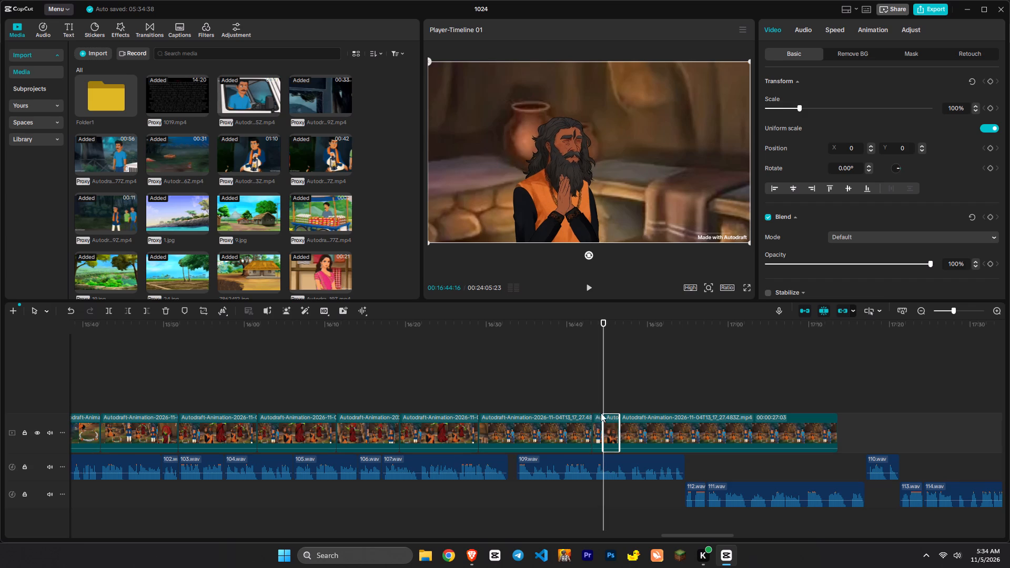
# Duplicate the first piece of the split close-up and insert the copy on the main track after the second piece.
pyautogui.click(597, 423)
pyautogui.hotkey('ctrl', 'c')
pyautogui.hotkey('ctrl', 'v')
pyautogui.hotkey('ctrl', 'f')
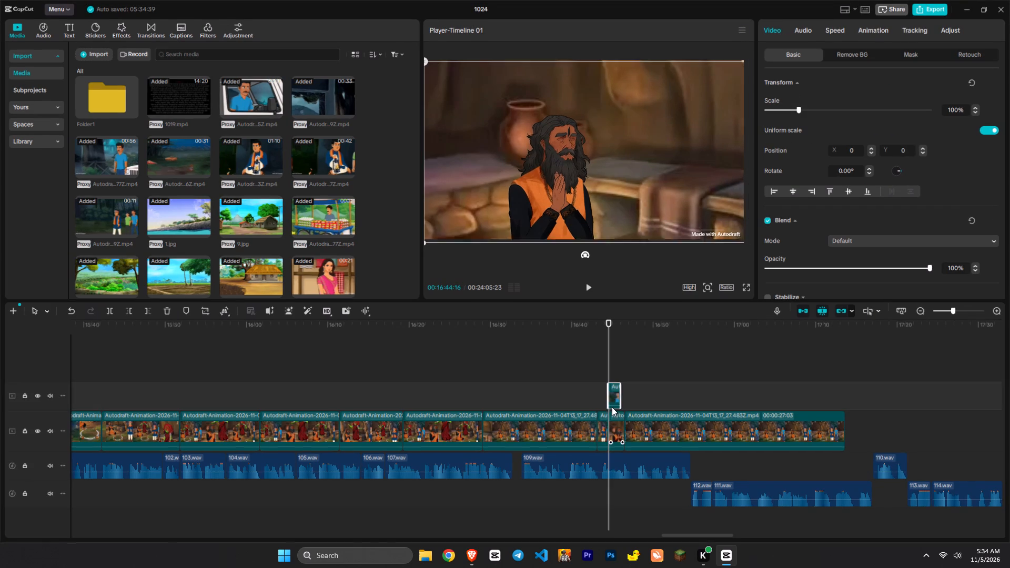
pyautogui.keyDown('ctrl'); pyautogui.moveTo(613, 395); pyautogui.dragTo(610, 413); pyautogui.keyUp('ctrl')
pyautogui.keyDown('ctrl'); pyautogui.moveTo(614, 392); pyautogui.dragTo(612, 409); pyautogui.keyUp('ctrl')
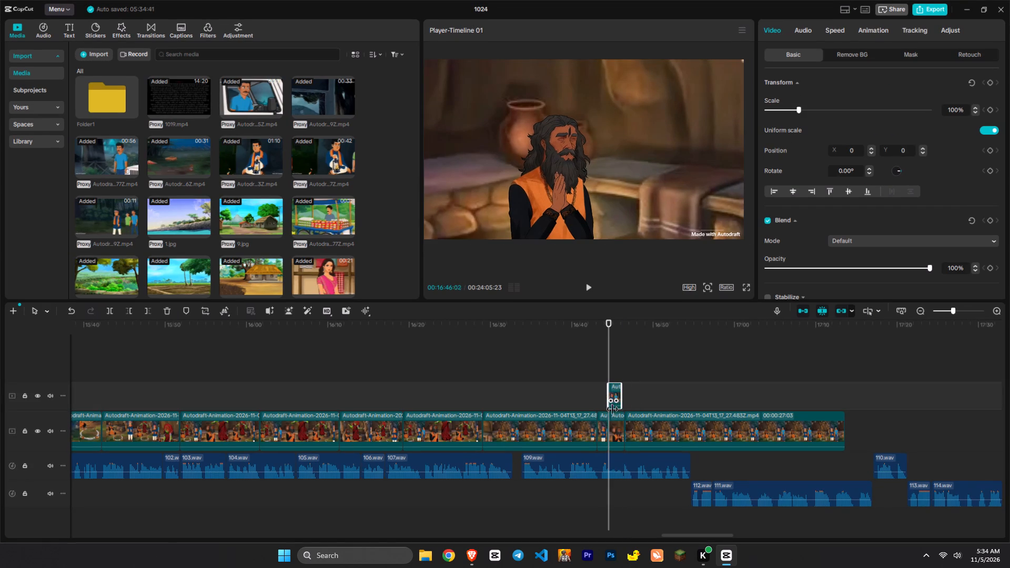
pyautogui.keyDown('ctrl'); pyautogui.moveTo(612, 409); pyautogui.dragTo(612, 411); pyautogui.keyUp('ctrl')
pyautogui.hotkey('ctrl', 'z')
pyautogui.keyDown('ctrl'); pyautogui.scroll(5, 614, 394); pyautogui.keyUp('ctrl')
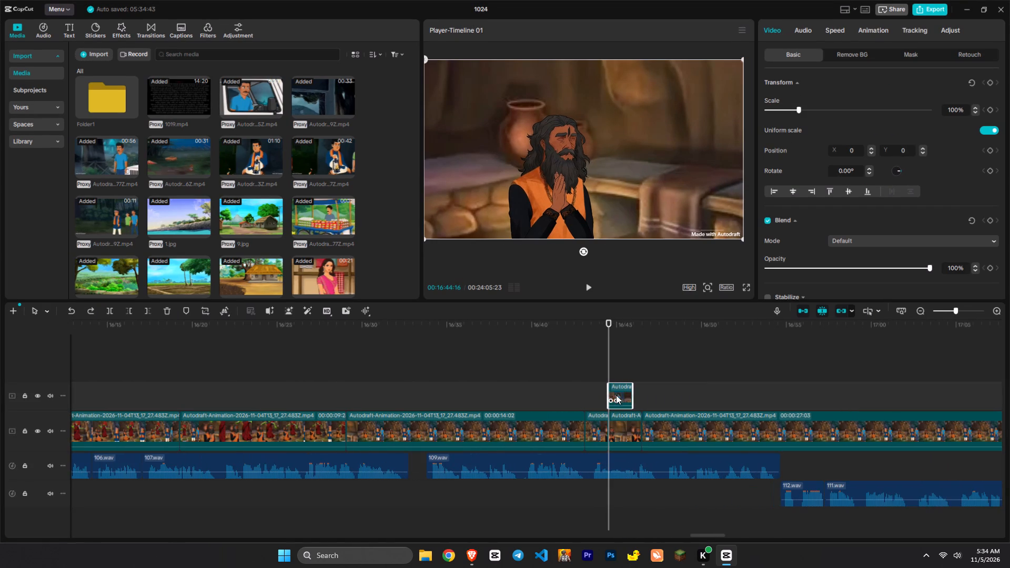
pyautogui.keyDown('ctrl'); pyautogui.moveTo(621, 393); pyautogui.dragTo(621, 422); pyautogui.keyUp('ctrl')
# Duplicate the short close-up copy again and insert it on the main track at the 00:16:44:16 cut.
pyautogui.hotkey('ctrl', 'c')
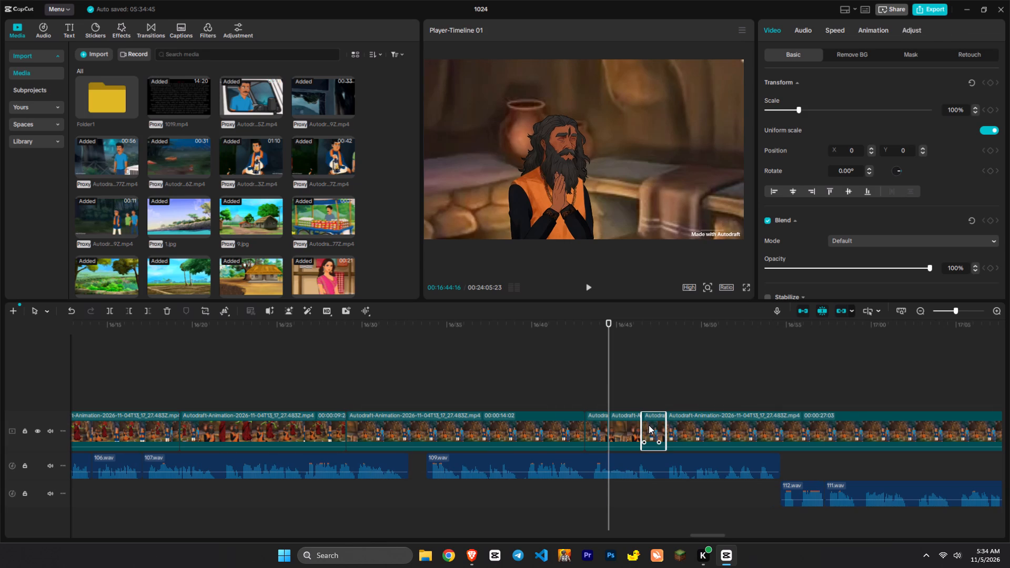
pyautogui.hotkey('ctrl', 'c')
pyautogui.hotkey('ctrl', 'v')
pyautogui.moveTo(622, 396); pyautogui.dragTo(619, 426)
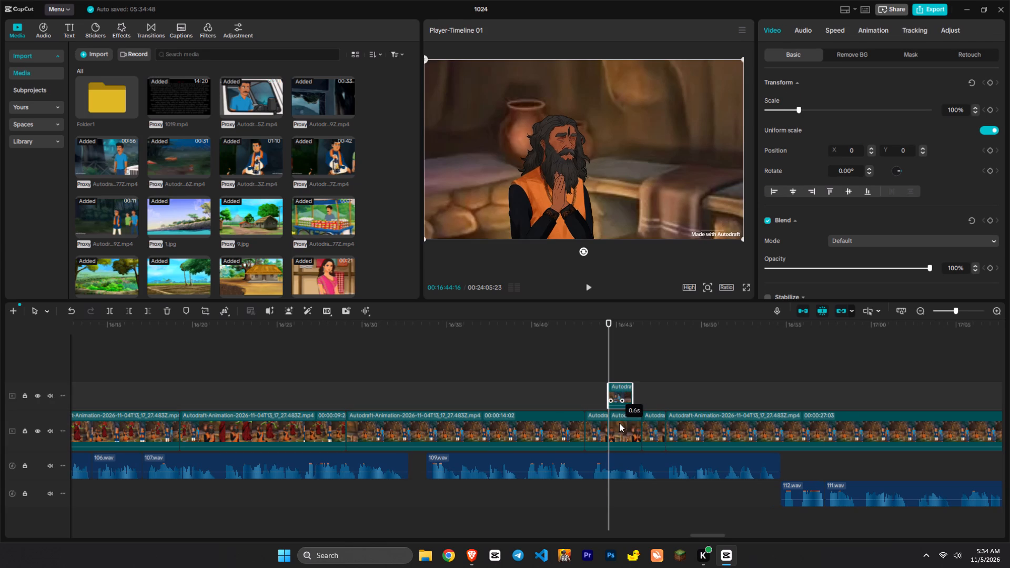
pyautogui.moveTo(620, 393); pyautogui.dragTo(620, 418)
pyautogui.moveTo(624, 389); pyautogui.dragTo(619, 427)
# Move the longer close-up piece behind the last short copy, just before the 27-second ritual clip, and play back the sequence.
pyautogui.moveTo(645, 420); pyautogui.dragTo(668, 426)
pyautogui.click(590, 401)
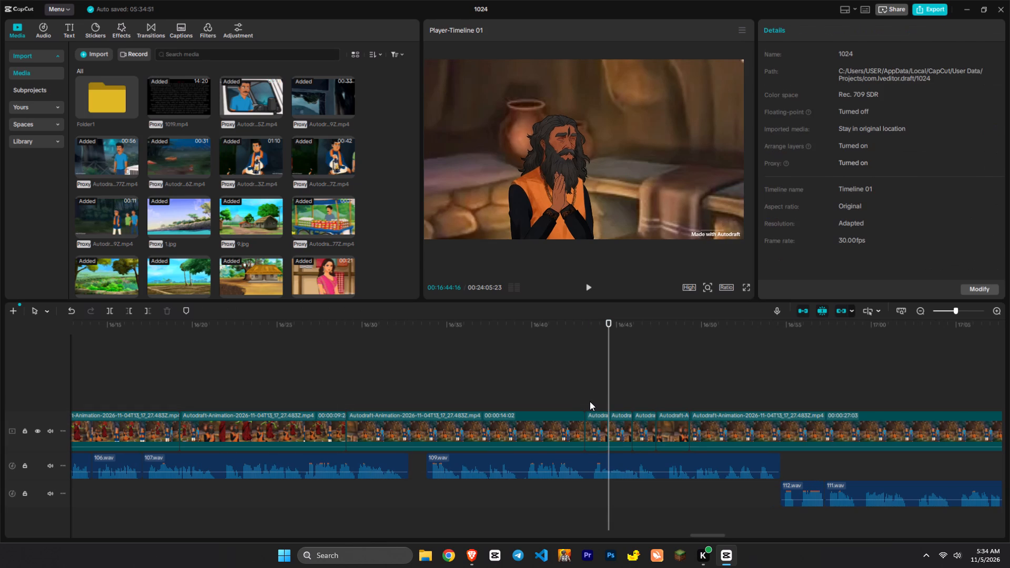
pyautogui.press('space')
pyautogui.keyDown('ctrl'); pyautogui.scroll(-4, 591, 400); pyautogui.keyUp('ctrl')
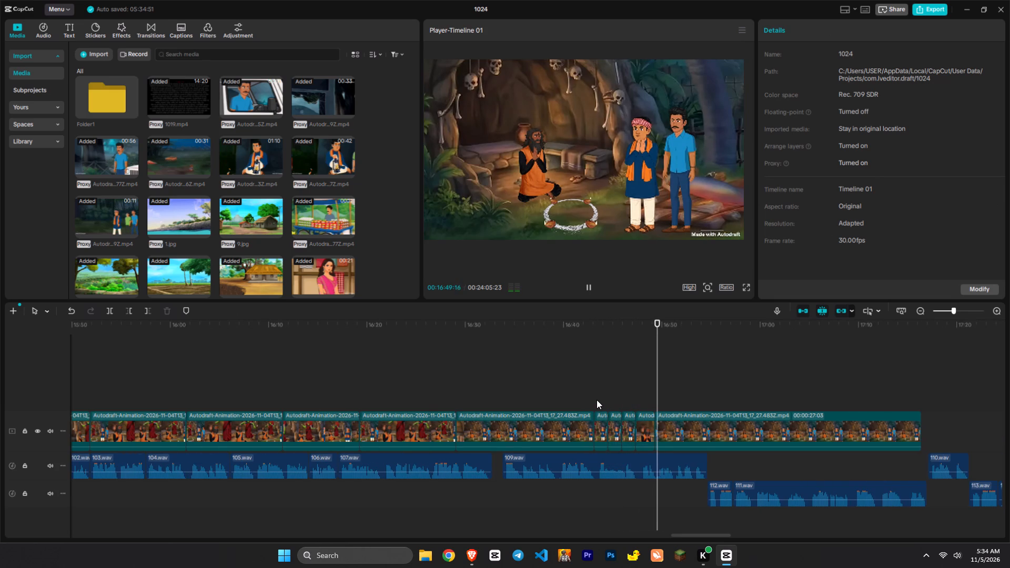
pyautogui.press('x')
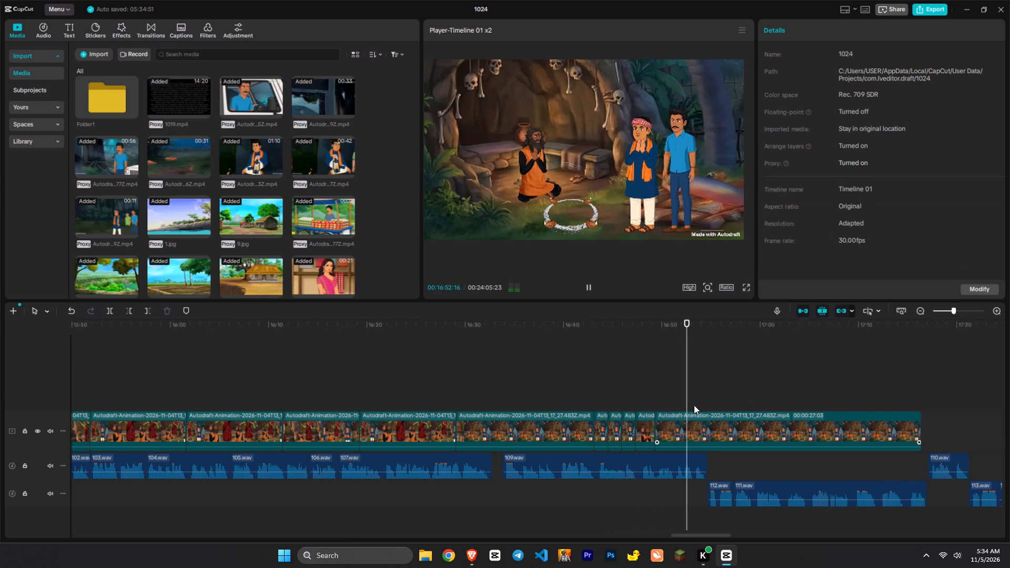
pyautogui.click(655, 399)
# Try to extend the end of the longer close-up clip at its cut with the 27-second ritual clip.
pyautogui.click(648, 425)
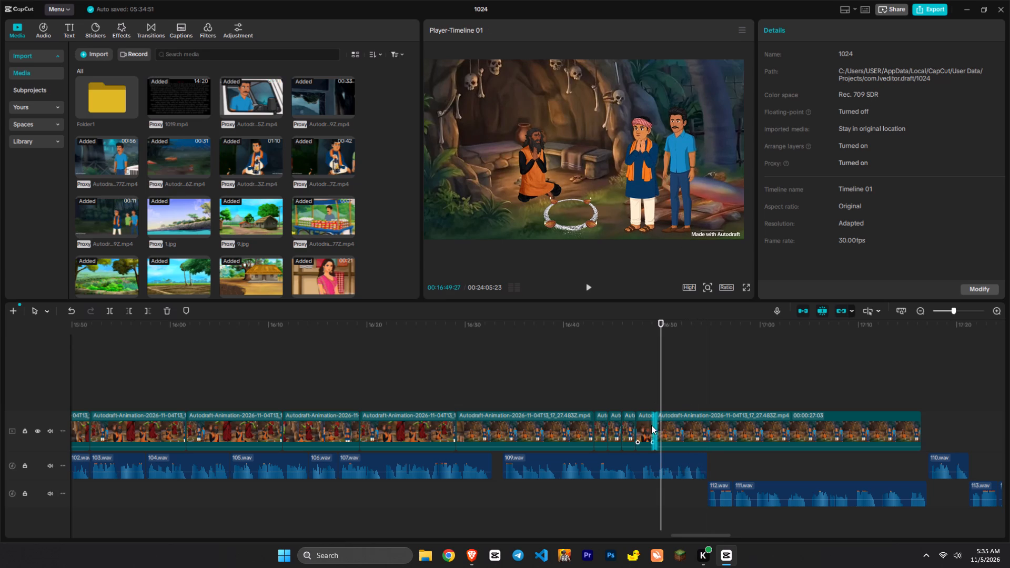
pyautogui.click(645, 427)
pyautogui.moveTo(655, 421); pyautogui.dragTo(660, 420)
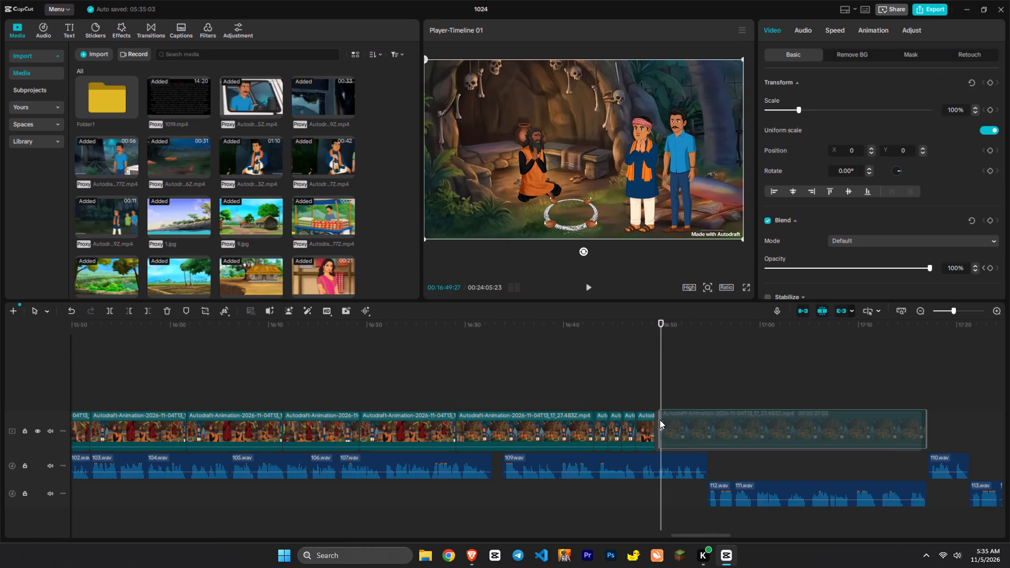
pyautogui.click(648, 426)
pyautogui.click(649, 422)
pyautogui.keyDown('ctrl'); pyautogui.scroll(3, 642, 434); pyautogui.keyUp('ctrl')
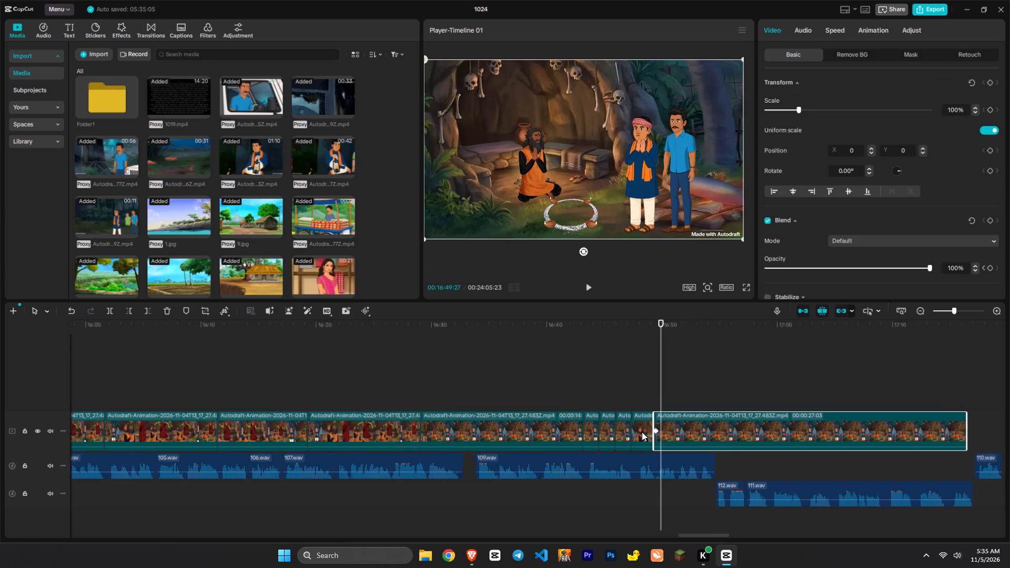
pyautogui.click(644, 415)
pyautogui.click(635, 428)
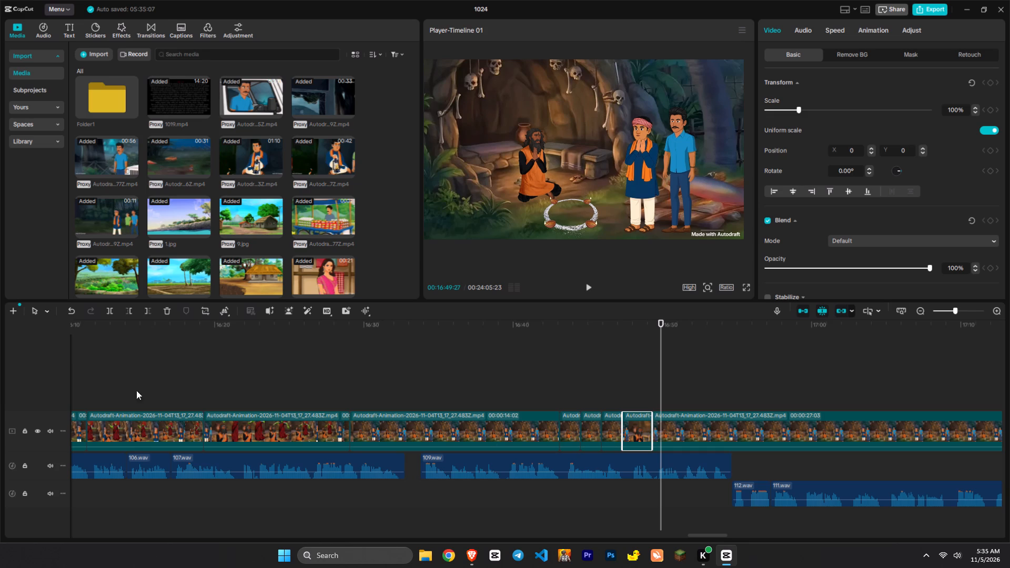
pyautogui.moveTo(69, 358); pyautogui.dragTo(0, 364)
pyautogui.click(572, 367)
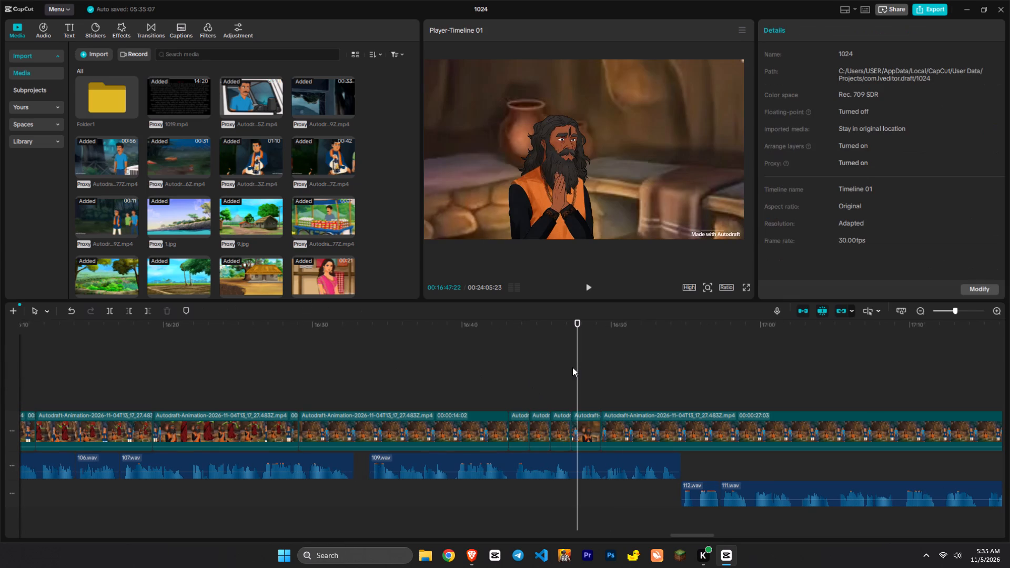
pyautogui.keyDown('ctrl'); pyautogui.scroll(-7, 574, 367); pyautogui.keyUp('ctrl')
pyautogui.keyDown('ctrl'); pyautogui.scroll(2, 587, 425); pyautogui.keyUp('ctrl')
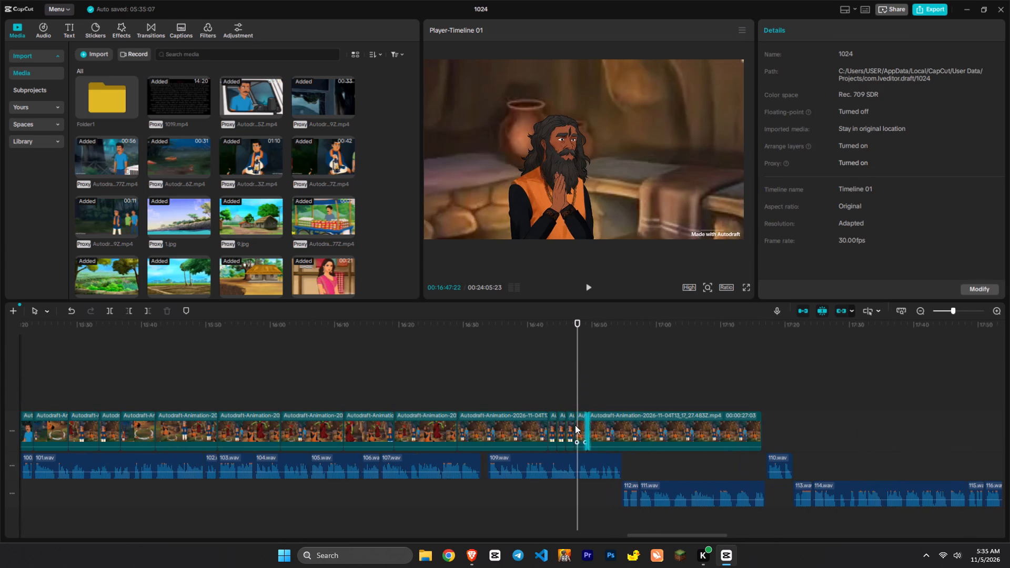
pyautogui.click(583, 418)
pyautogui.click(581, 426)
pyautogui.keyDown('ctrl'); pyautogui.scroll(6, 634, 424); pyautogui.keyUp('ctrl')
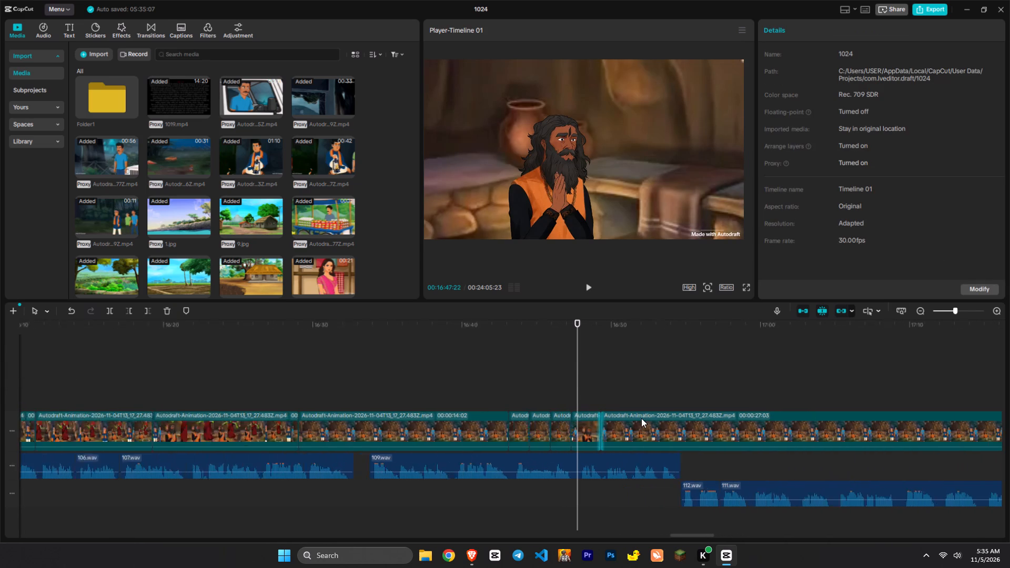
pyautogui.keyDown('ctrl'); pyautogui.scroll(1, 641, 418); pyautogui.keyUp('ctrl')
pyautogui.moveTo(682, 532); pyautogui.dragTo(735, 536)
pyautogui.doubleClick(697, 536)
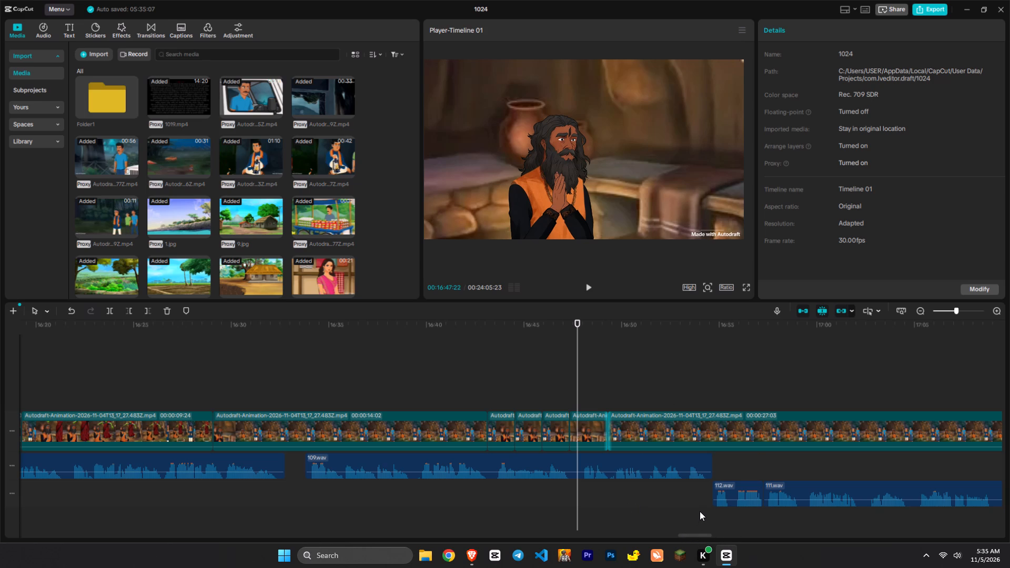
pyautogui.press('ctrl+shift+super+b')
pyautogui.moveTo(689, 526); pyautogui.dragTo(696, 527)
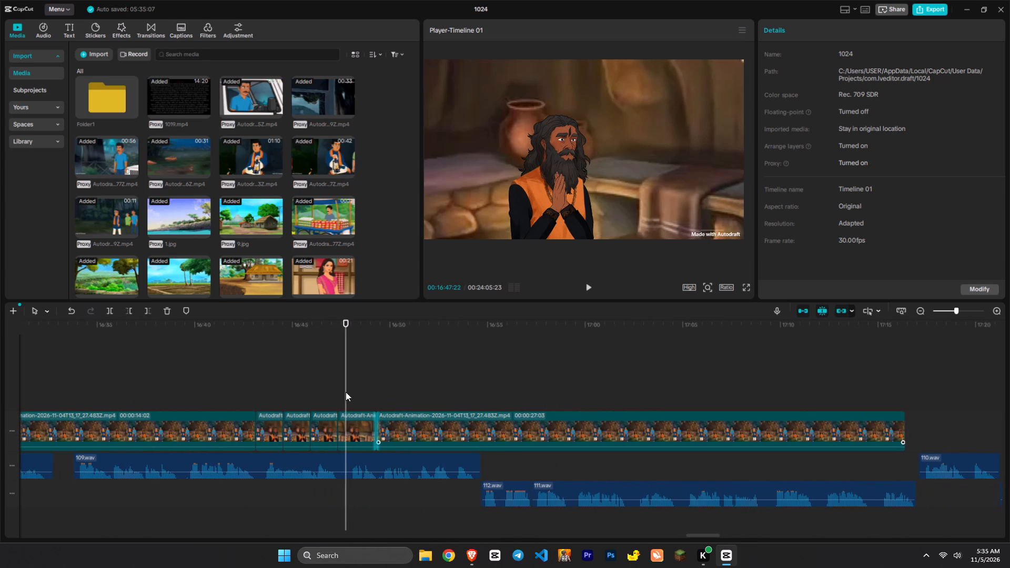
# Play back the close-up clips at double speed to check their timing against voice track 109.wav, stopping at 00:16:49:17.
pyautogui.click(295, 387)
pyautogui.press('space')
pyautogui.press('x')
pyautogui.keyDown('ctrl'); pyautogui.scroll(6, 359, 384); pyautogui.keyUp('ctrl')
pyautogui.keyDown('ctrl'); pyautogui.scroll(-2, 370, 386); pyautogui.keyUp('ctrl')
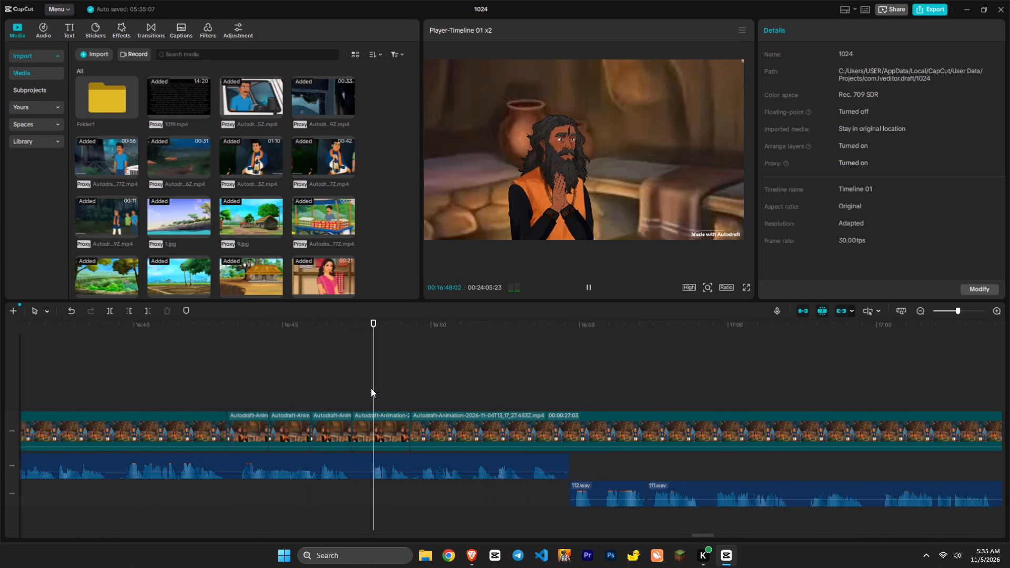
pyautogui.keyDown('ctrl'); pyautogui.scroll(-5, 371, 388); pyautogui.keyUp('ctrl')
pyautogui.click(400, 392)
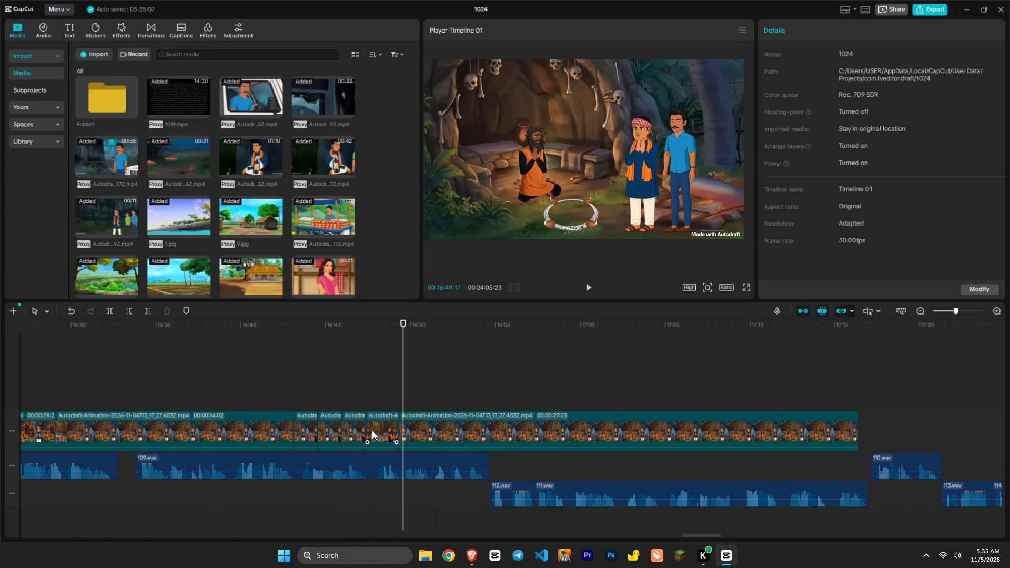
# Insert two copies of the longer close-up clip back to back on the main track, directly before the 27-second ritual clip.
pyautogui.click(372, 430)
pyautogui.hotkey('ctrl', 'c')
pyautogui.hotkey('ctrl', 'v')
pyautogui.keyDown('ctrl'); pyautogui.moveTo(418, 401); pyautogui.dragTo(418, 427); pyautogui.keyUp('ctrl')
pyautogui.hotkey('ctrl', 'v')
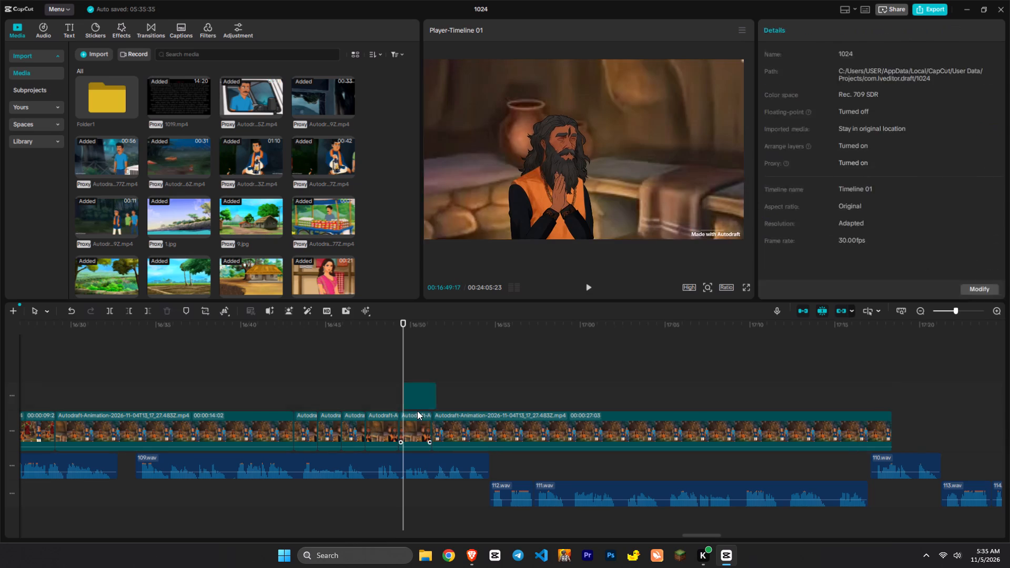
pyautogui.keyDown('ctrl'); pyautogui.moveTo(420, 398); pyautogui.dragTo(463, 433); pyautogui.keyUp('ctrl')
# Play back to 00:16:53:22 and insert another copy of the longer close-up clip before the 27-second ritual clip.
pyautogui.press('space')
pyautogui.press('x')
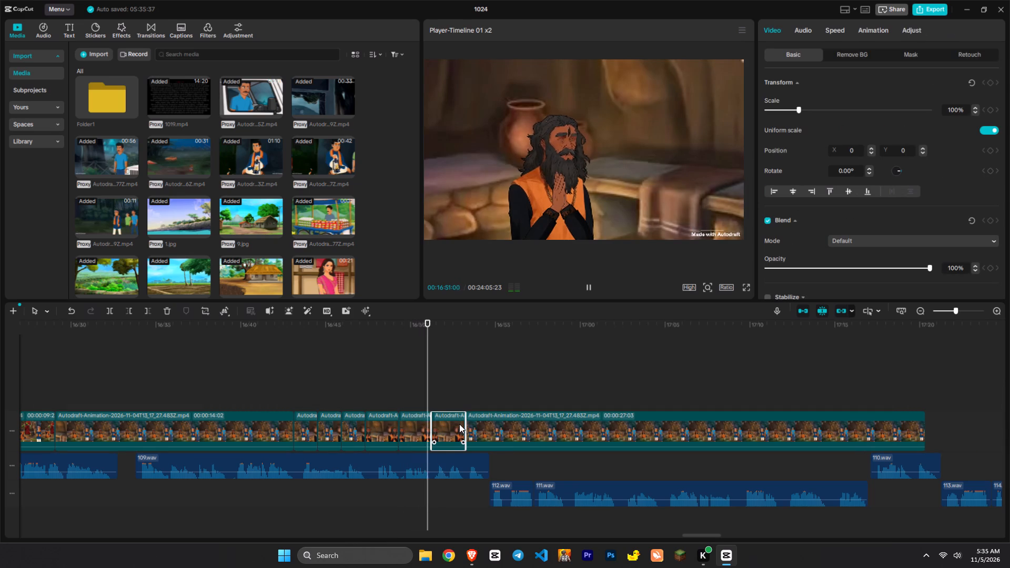
pyautogui.press('space')
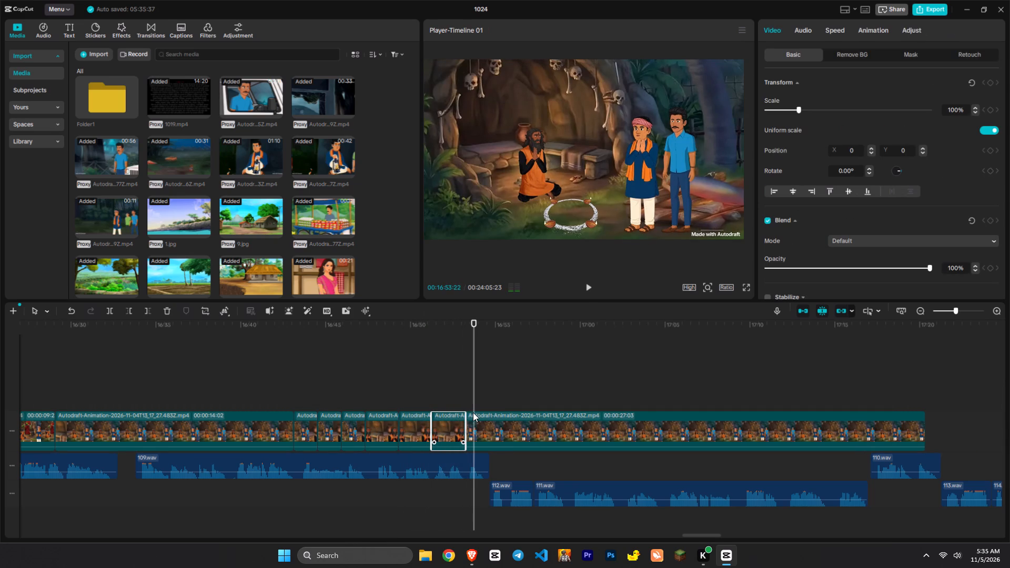
pyautogui.hotkey('ctrl', 'c')
pyautogui.hotkey('ctrl', 'v')
pyautogui.keyDown('ctrl'); pyautogui.moveTo(492, 391); pyautogui.dragTo(492, 420); pyautogui.keyUp('ctrl')
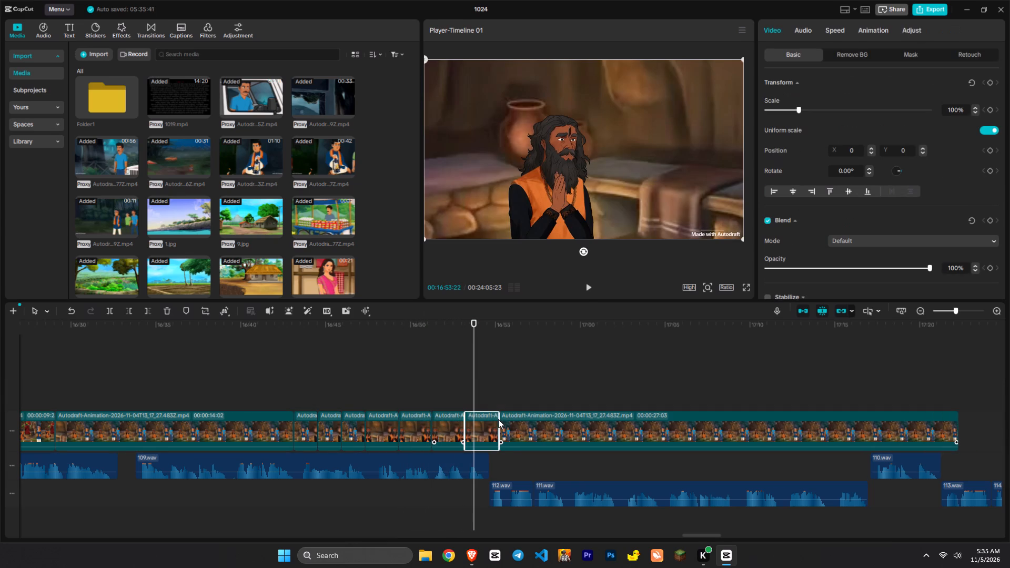
# Extend the end of the last close-up clip to about 00:16:57, checking its timing against the voice tracks by playback.
pyautogui.click(498, 419)
pyautogui.click(494, 422)
pyautogui.click(482, 427)
pyautogui.moveTo(496, 420); pyautogui.dragTo(516, 417)
pyautogui.press('space')
pyautogui.write('x')
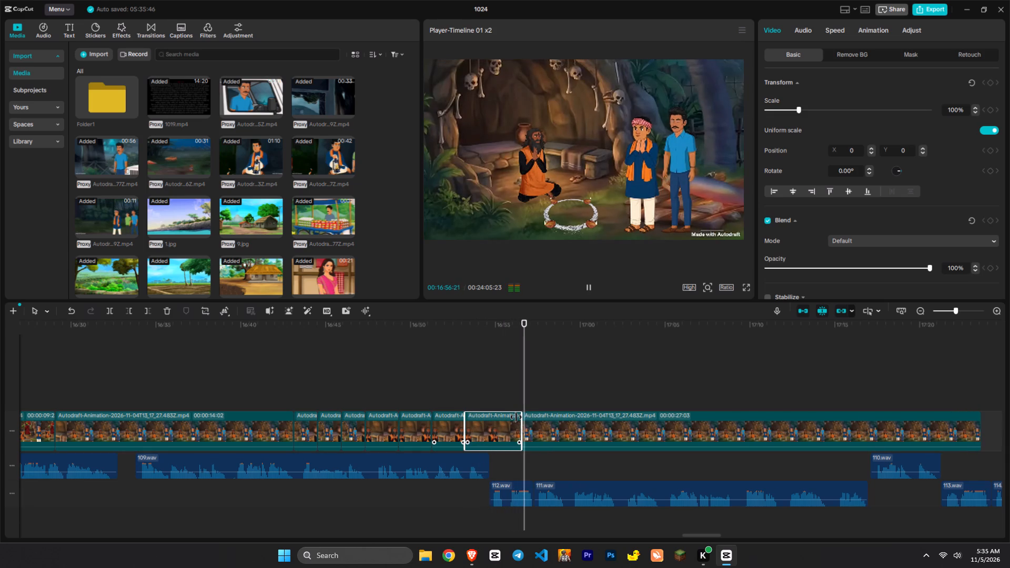
pyautogui.click(514, 425)
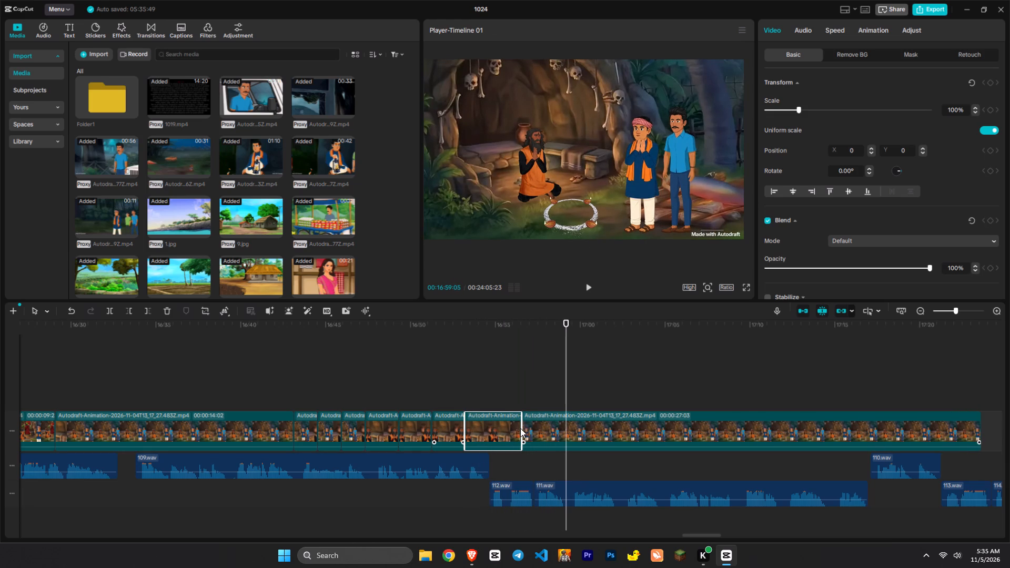
pyautogui.moveTo(519, 429); pyautogui.dragTo(529, 429)
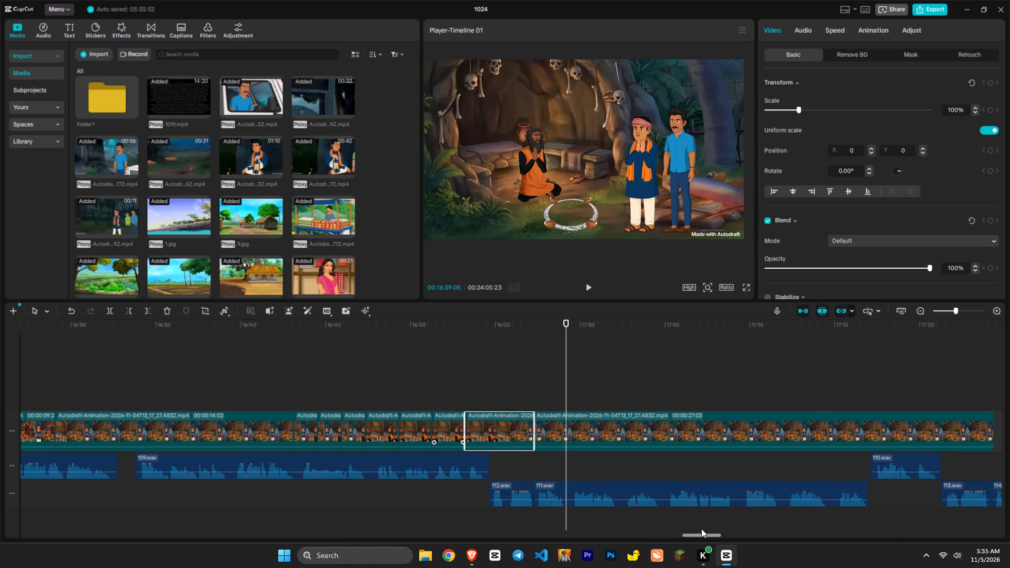
pyautogui.moveTo(701, 529); pyautogui.dragTo(709, 530)
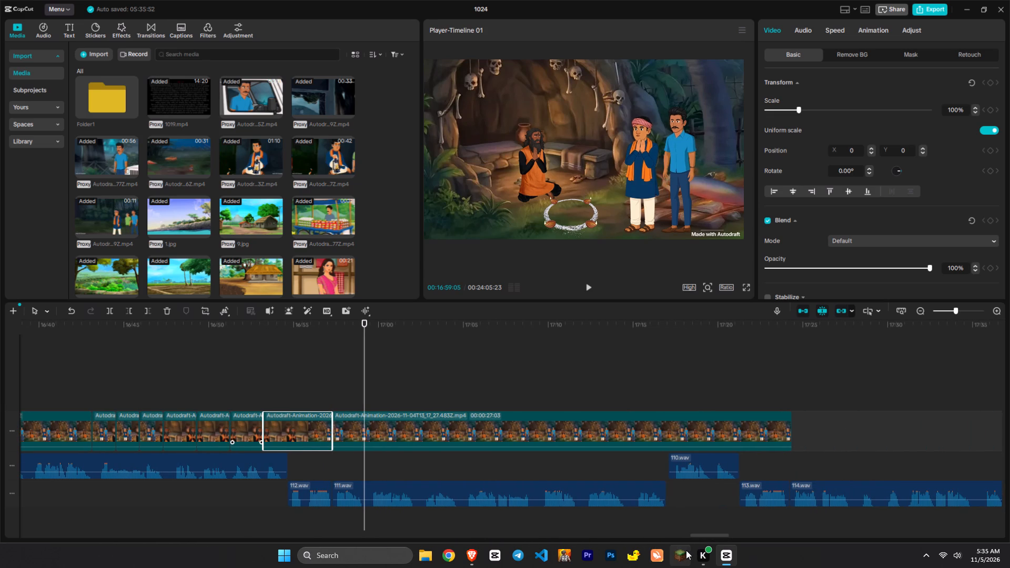
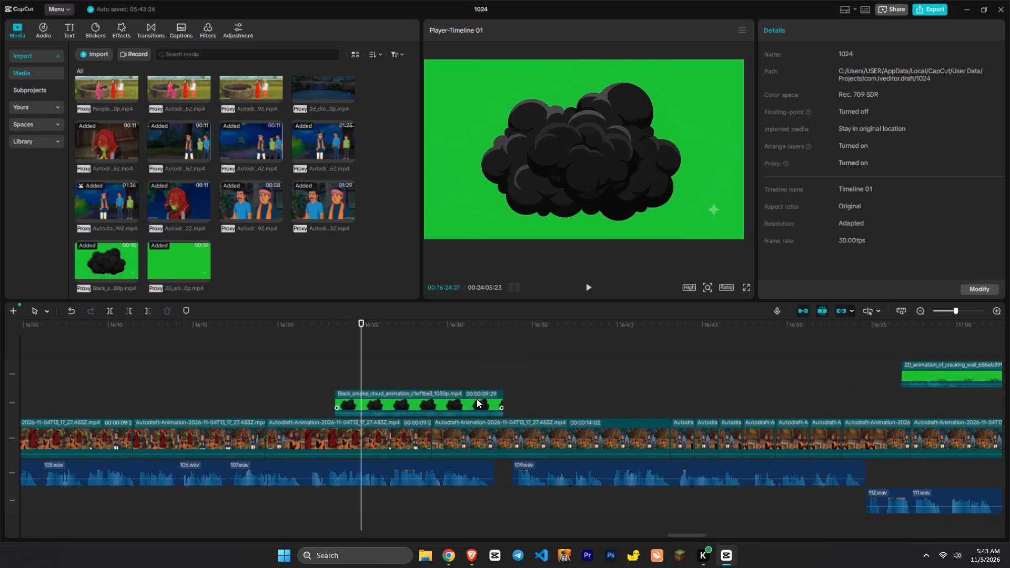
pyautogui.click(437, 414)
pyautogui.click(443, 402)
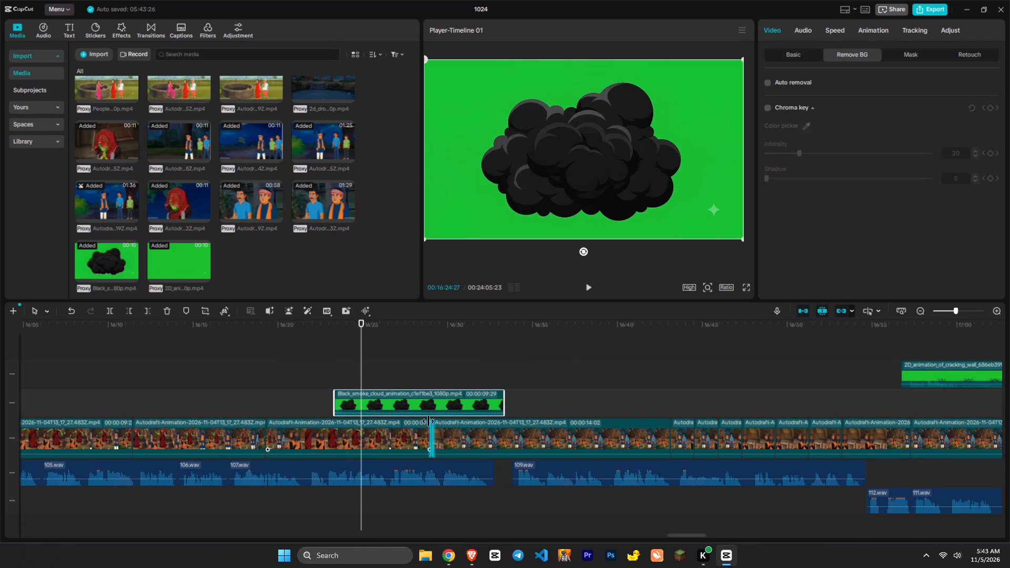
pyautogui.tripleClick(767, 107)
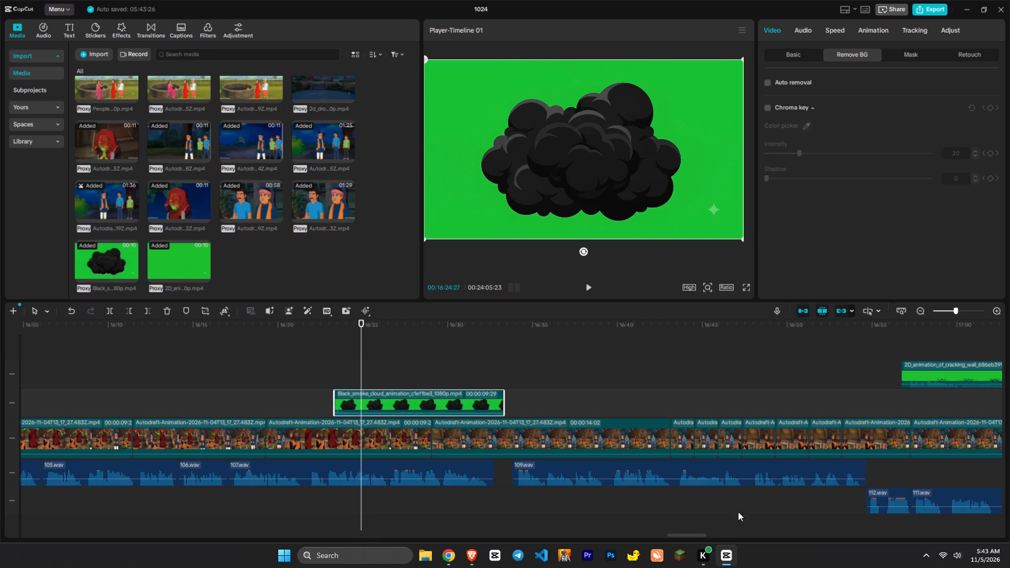
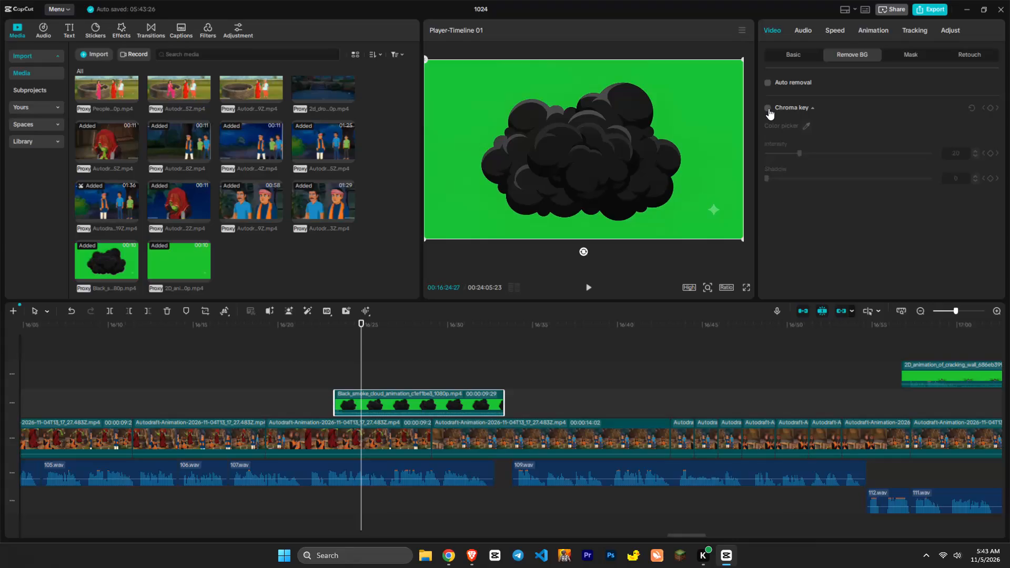
# Enable chroma key on the black smoke cloud clip, sample its green background, and set the intensity to 68.
pyautogui.click(769, 109)
pyautogui.click(769, 109)
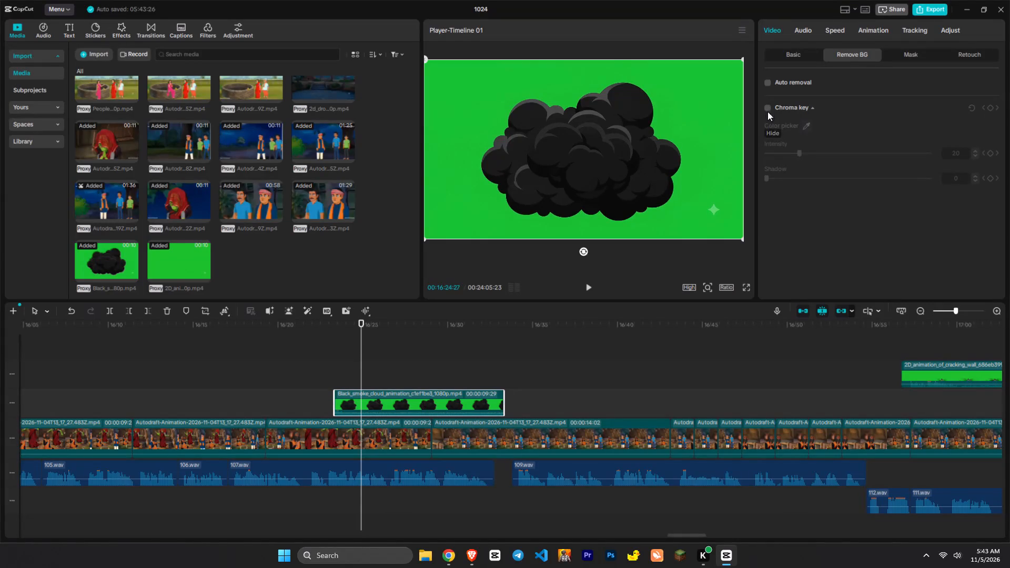
pyautogui.click(760, 106)
pyautogui.click(714, 113)
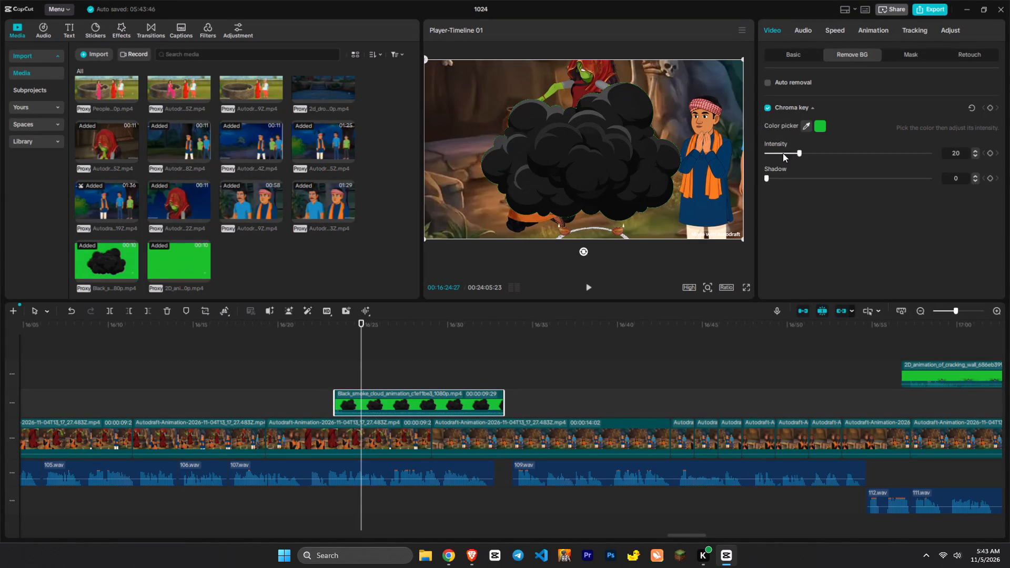
pyautogui.moveTo(801, 151); pyautogui.dragTo(870, 151)
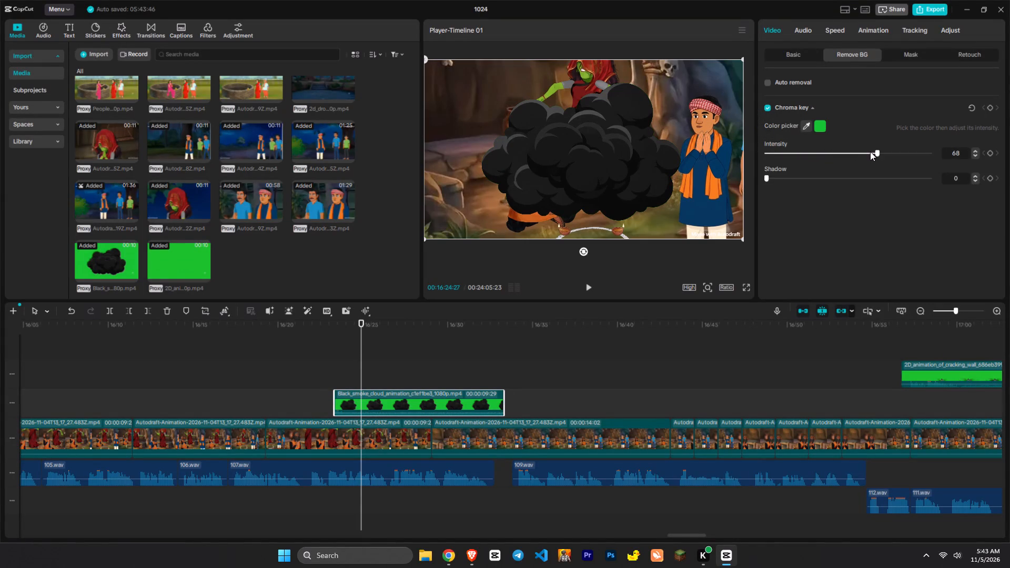
pyautogui.moveTo(870, 151); pyautogui.dragTo(871, 151)
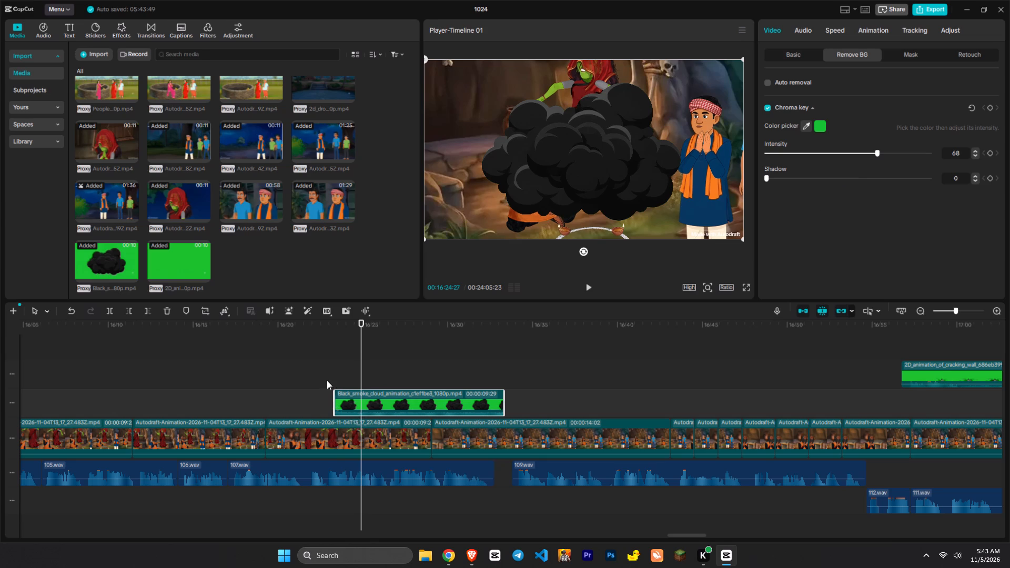
pyautogui.click(327, 380)
pyautogui.press('space')
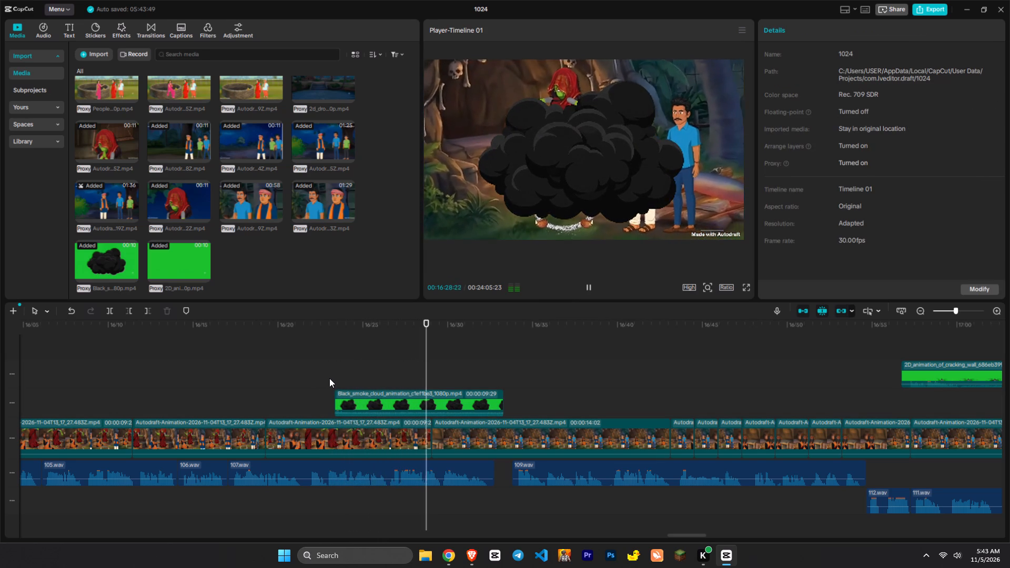
pyautogui.press('space')
# Add transform and blend keyframes at the smoke cloud clip's start, 16:23:10, and set its opacity there to 0%.
pyautogui.click(336, 375)
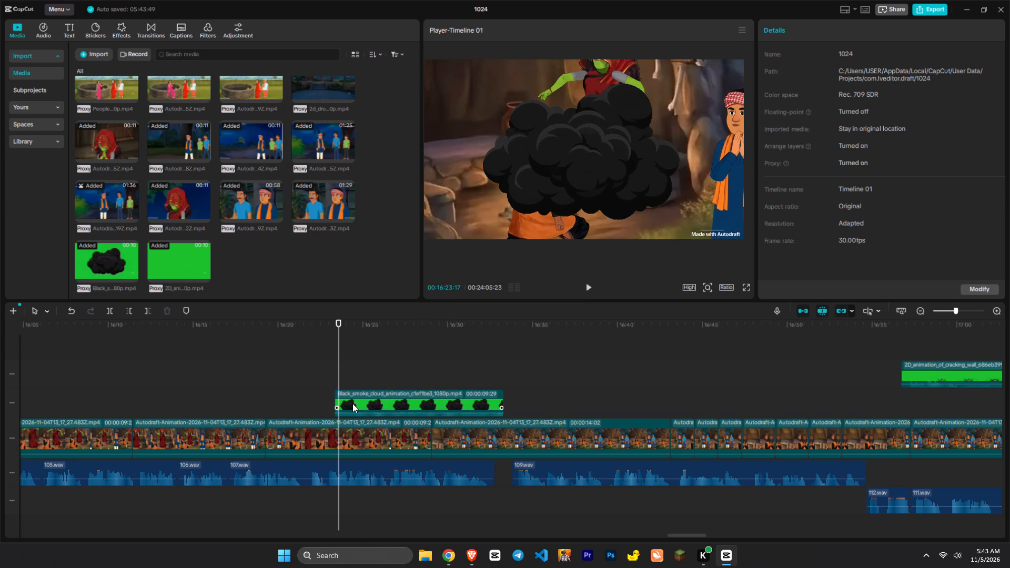
pyautogui.click(352, 403)
pyautogui.moveTo(339, 379); pyautogui.dragTo(334, 383)
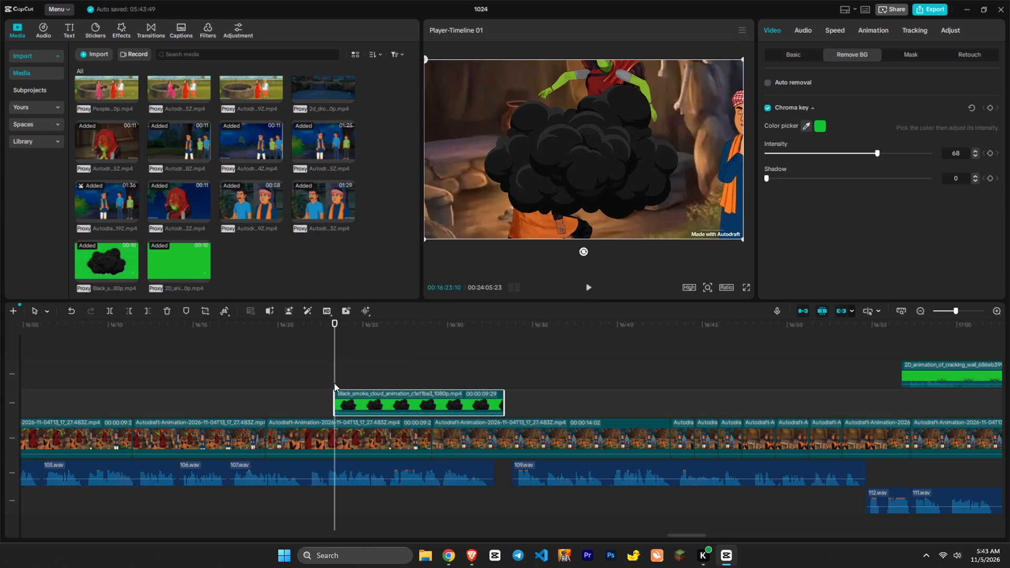
pyautogui.press('r')
pyautogui.click(792, 53)
pyautogui.scroll(-2, 824, 188)
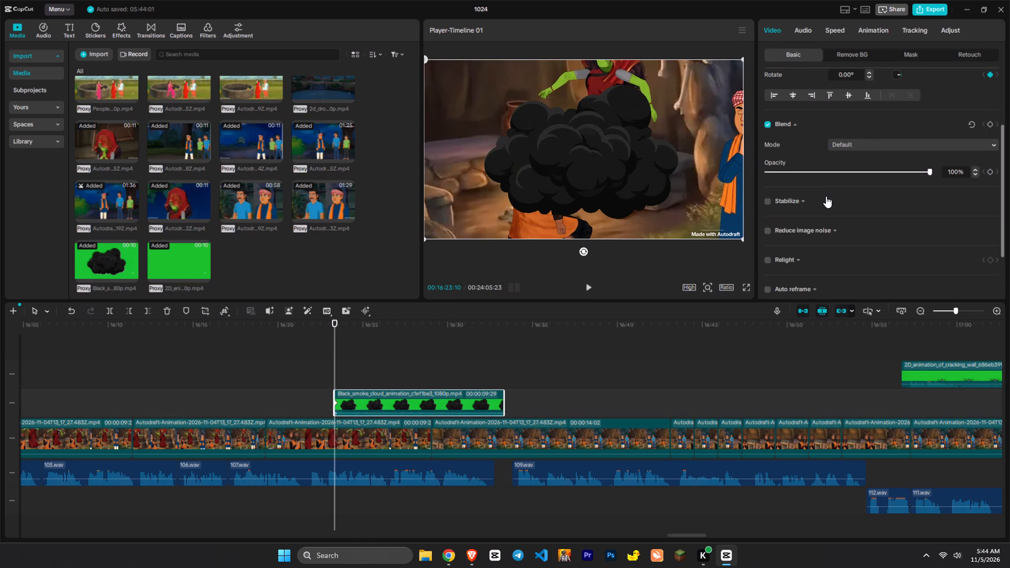
pyautogui.click(987, 123)
pyautogui.click(988, 123)
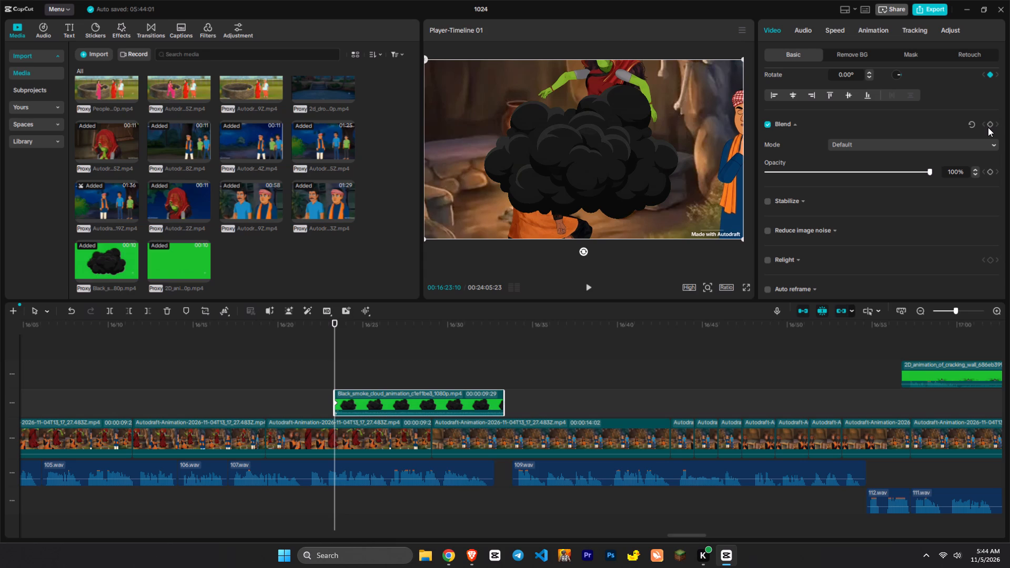
pyautogui.doubleClick(990, 120)
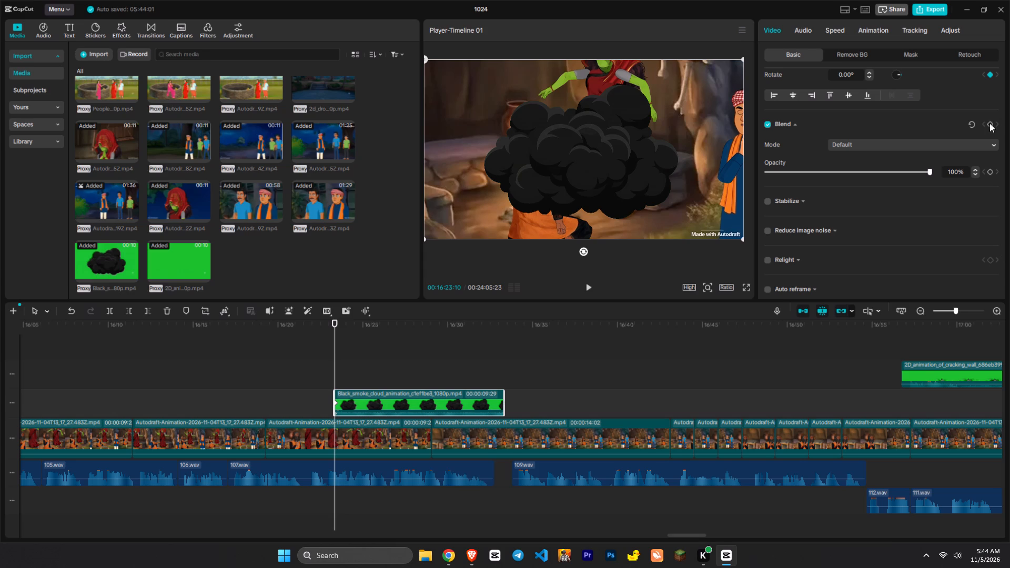
pyautogui.click(982, 129)
pyautogui.click(982, 129)
pyautogui.click(983, 119)
pyautogui.moveTo(853, 173); pyautogui.dragTo(681, 180)
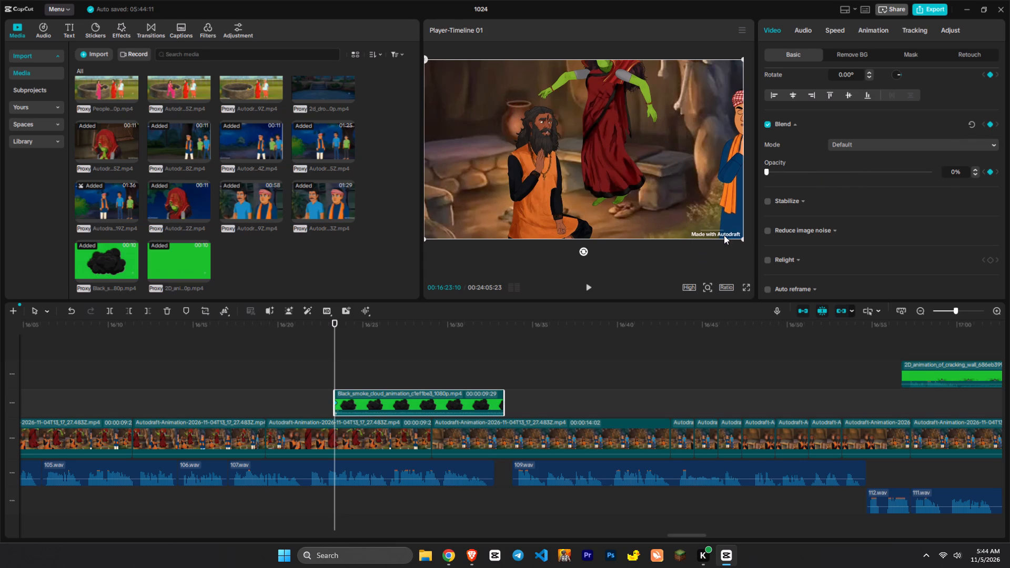
# Advance to 16:25:20 and set the smoke cloud clip's opacity to 100% as the end of the fade-in.
pyautogui.press('space')
pyautogui.press('x')
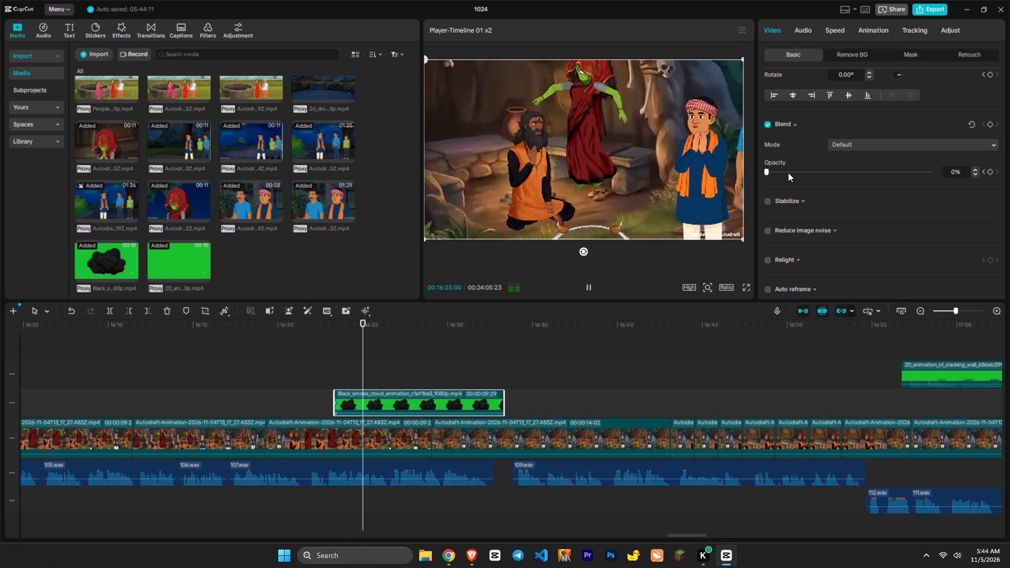
pyautogui.moveTo(788, 173); pyautogui.dragTo(1009, 178)
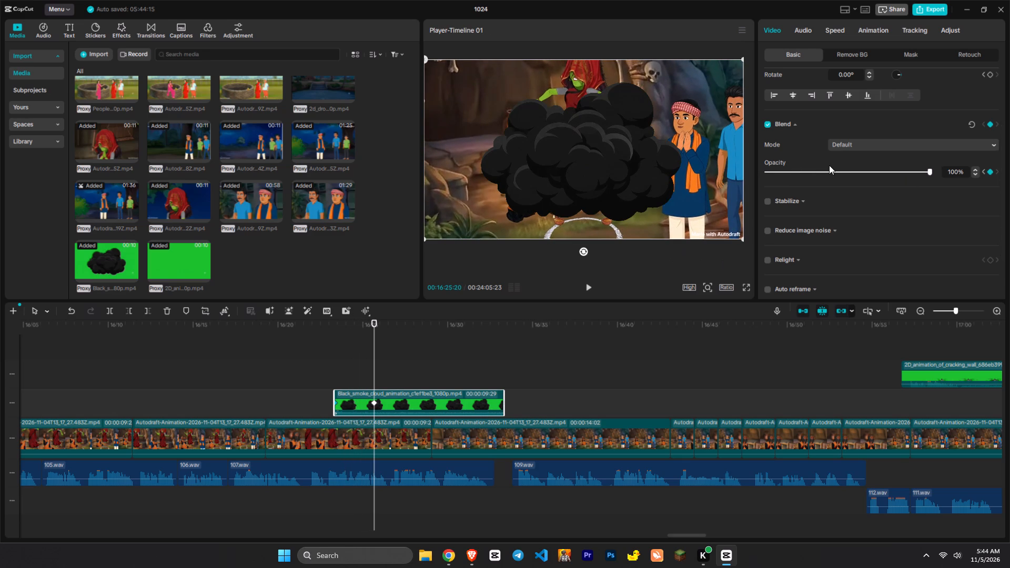
# Animate the smoke cloud's rotation with a transform keyframe at 16:25:20 and a rotation of 195.95° at 16:26:28.
pyautogui.scroll(5, 829, 165)
pyautogui.press('r')
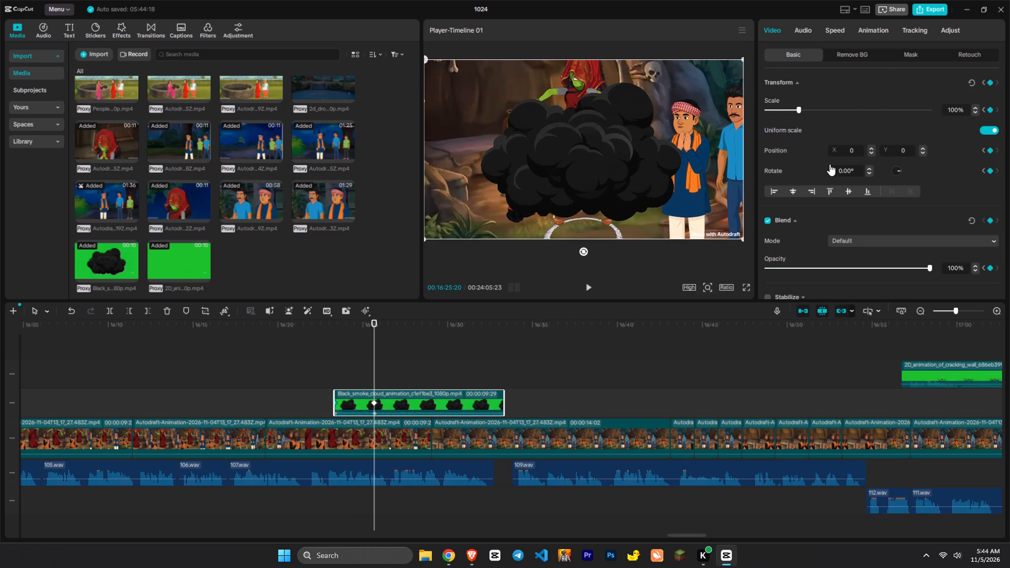
pyautogui.press('space')
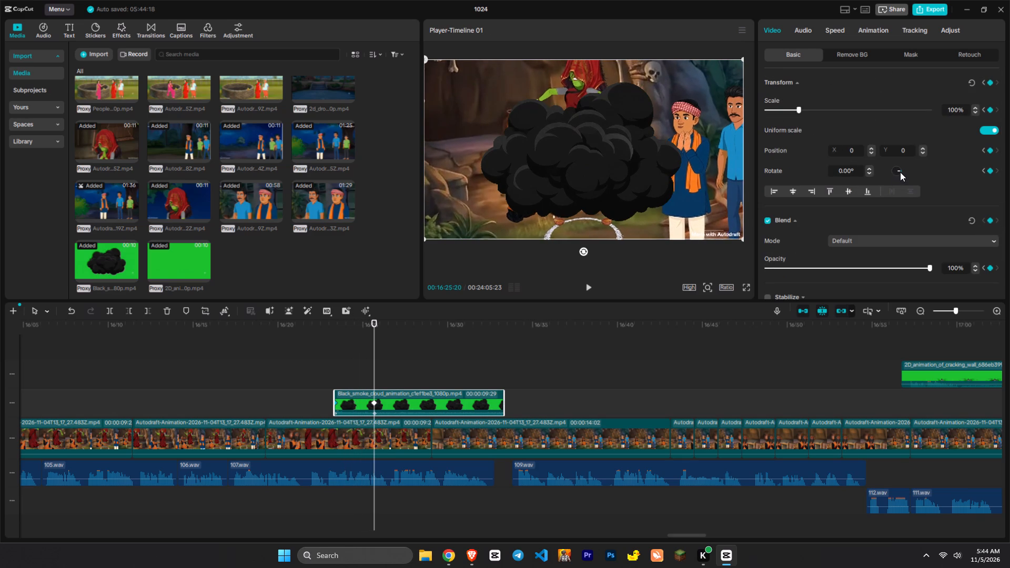
pyautogui.moveTo(901, 170); pyautogui.dragTo(895, 175)
pyautogui.press('space')
pyautogui.moveTo(897, 171); pyautogui.dragTo(891, 174)
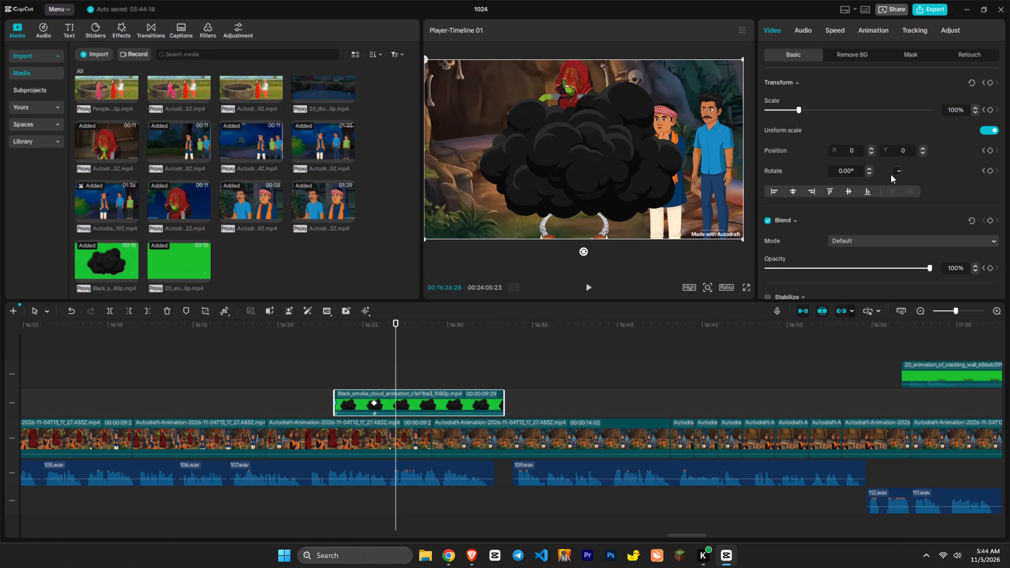
pyautogui.moveTo(891, 174); pyautogui.dragTo(888, 174)
pyautogui.moveTo(887, 170); pyautogui.dragTo(882, 166)
# Play through the smoke's rotation to 16:28:00 and add a blend keyframe to the smoke cloud clip there.
pyautogui.click(370, 378)
pyautogui.press('space')
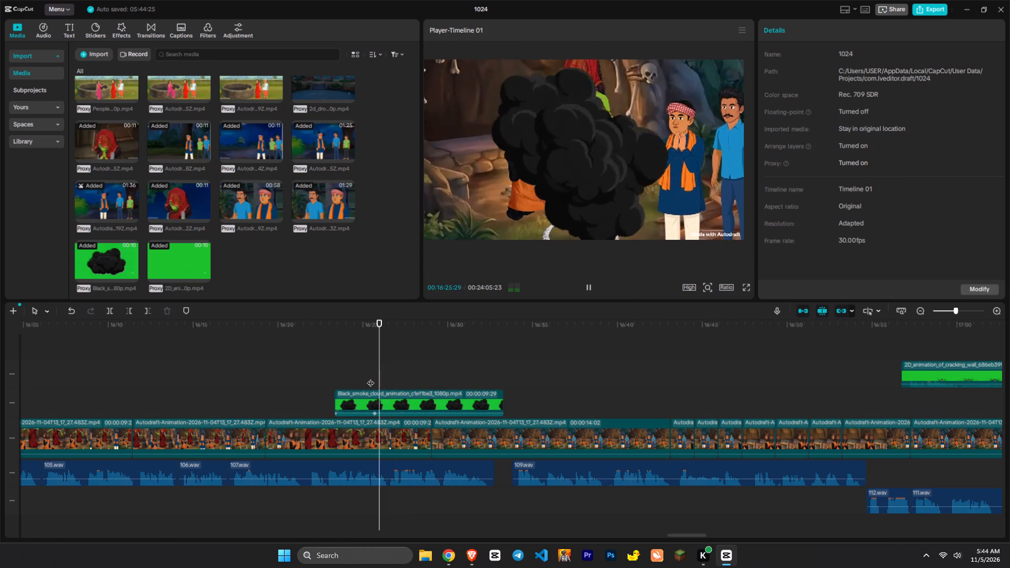
pyautogui.press('space')
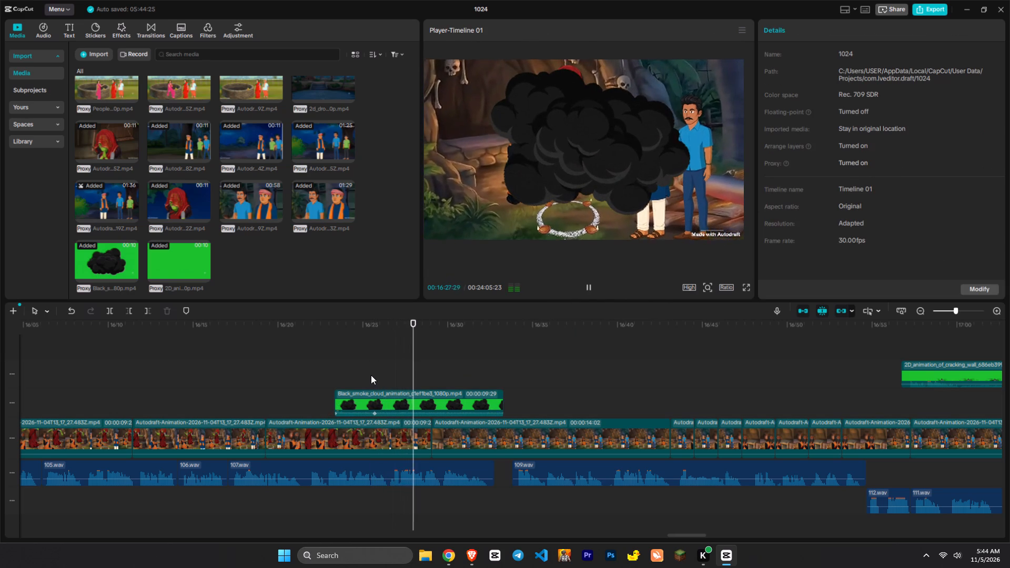
pyautogui.click(407, 398)
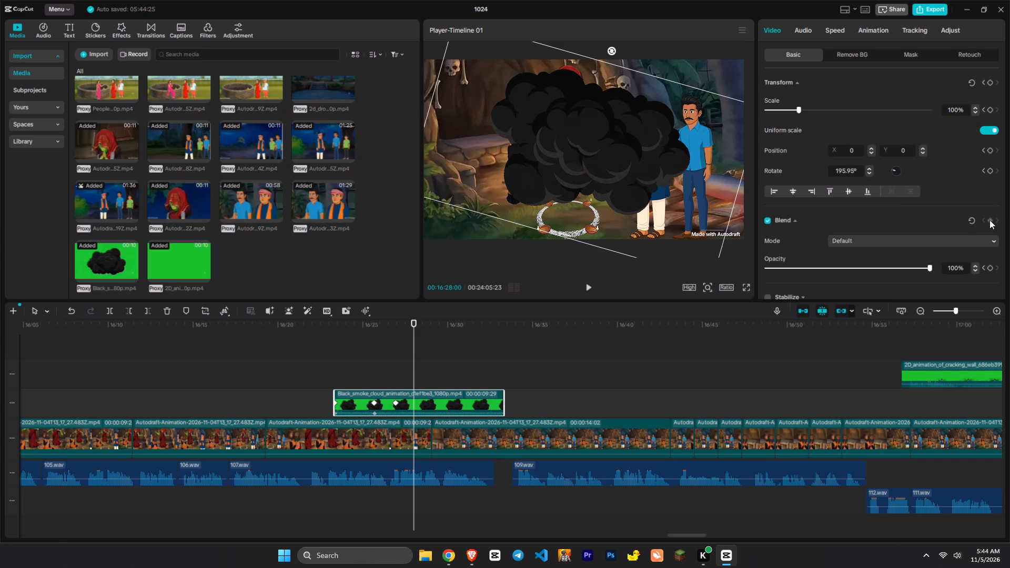
pyautogui.click(979, 224)
pyautogui.click(982, 219)
# Advance to 16:29:14 and set the smoke cloud clip's opacity to 0% to complete its fade-out.
pyautogui.press('space')
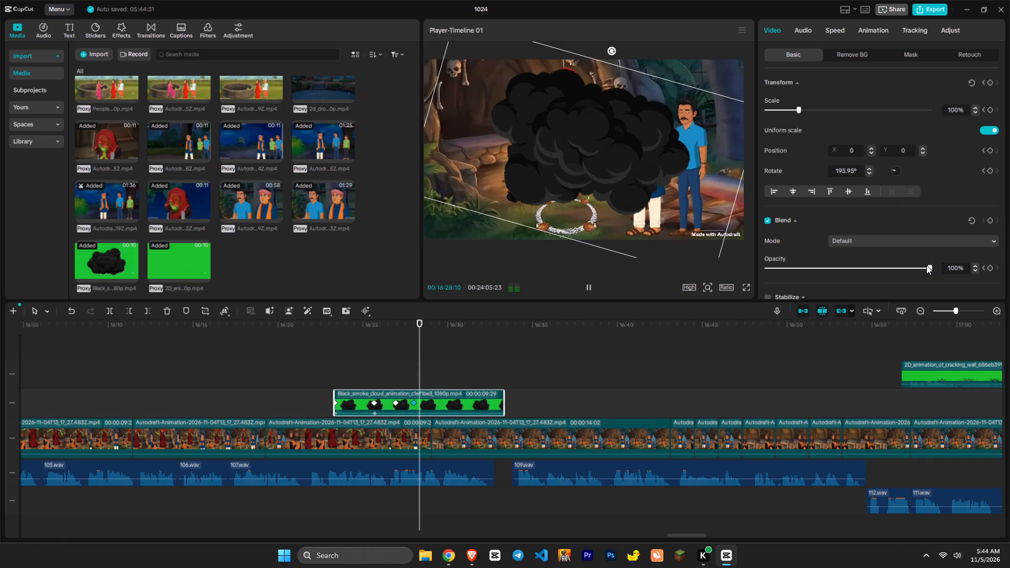
pyautogui.moveTo(926, 265); pyautogui.dragTo(646, 282)
pyautogui.press('space')
pyautogui.moveTo(792, 270); pyautogui.dragTo(733, 269)
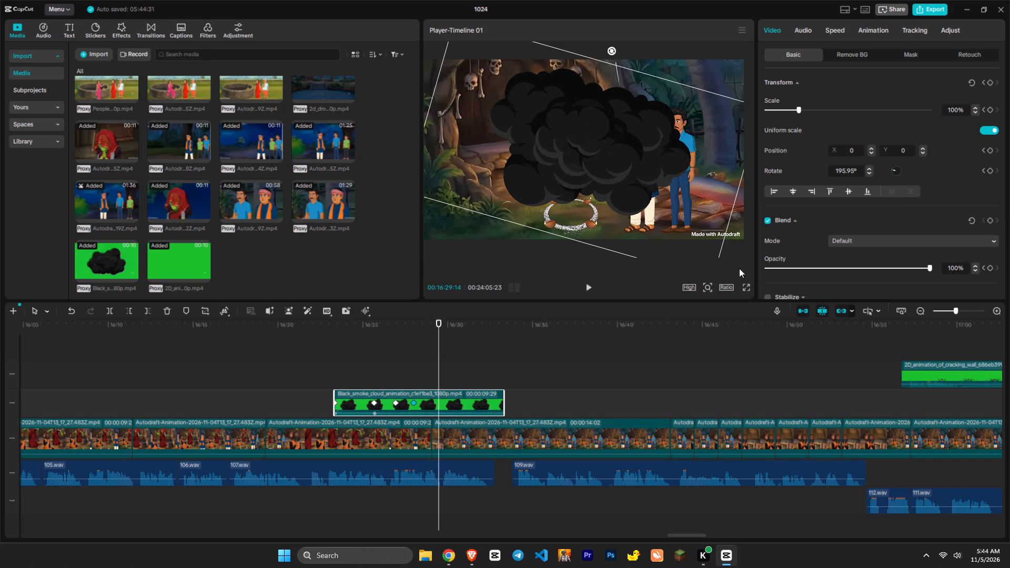
pyautogui.moveTo(915, 270); pyautogui.dragTo(893, 273)
pyautogui.moveTo(870, 271); pyautogui.dragTo(837, 269)
pyautogui.moveTo(837, 269); pyautogui.dragTo(835, 268)
pyautogui.moveTo(825, 267); pyautogui.dragTo(807, 269)
pyautogui.moveTo(803, 269); pyautogui.dragTo(720, 269)
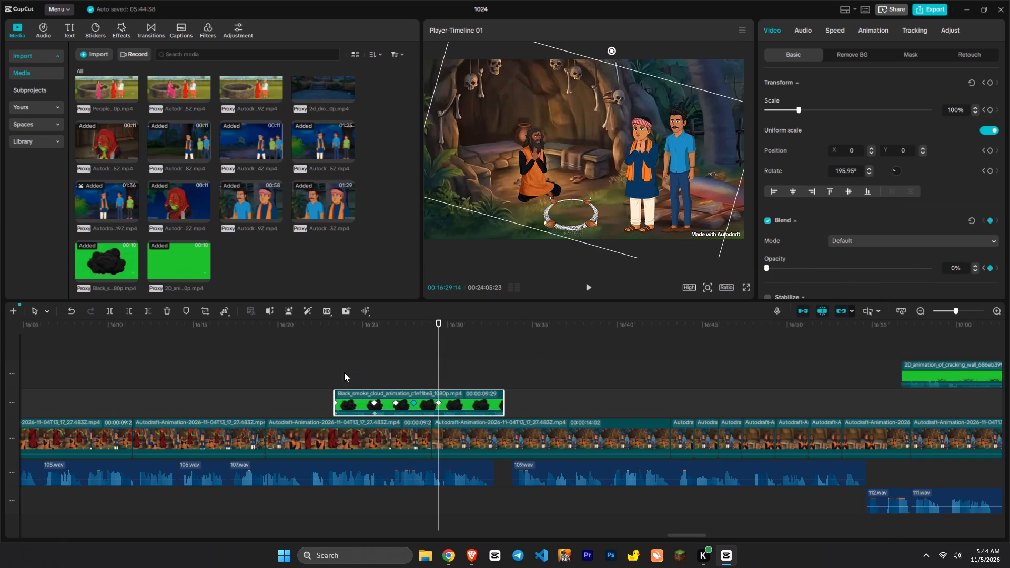
# Trim off the part of the smoke cloud clip after 16:29:14.
pyautogui.press('w')
# Play the sequence from 16:22:17 through the cracking-wall effect, and move the cracking-wall clip to start at about 17:03.
pyautogui.click(319, 364)
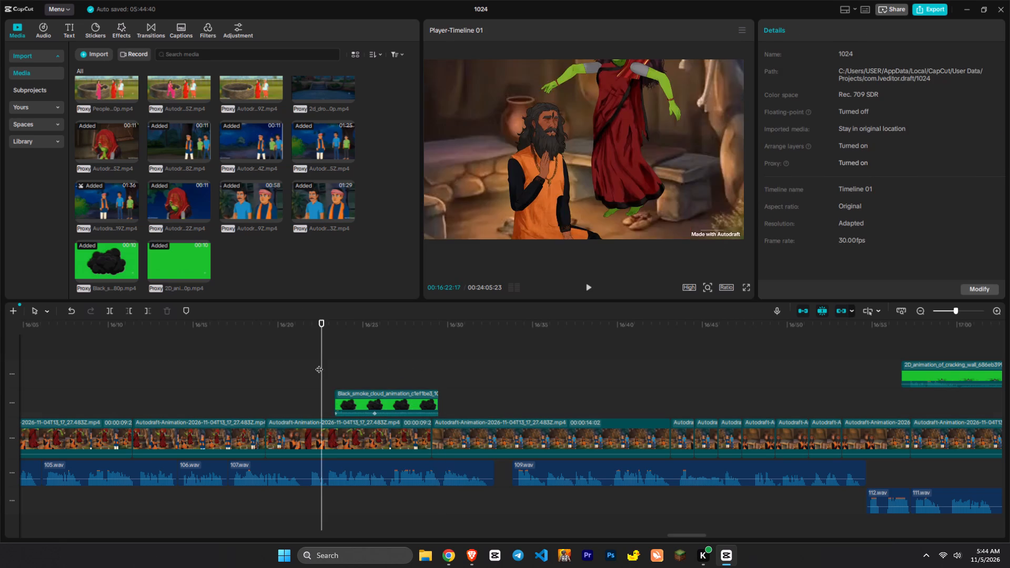
pyautogui.press('space')
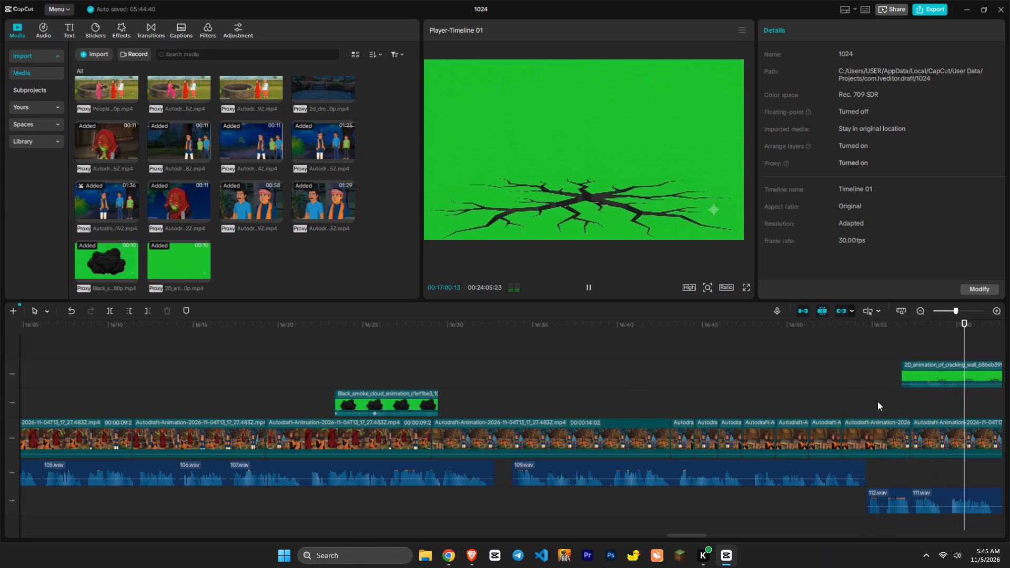
pyautogui.moveTo(897, 341); pyautogui.dragTo(1009, 343)
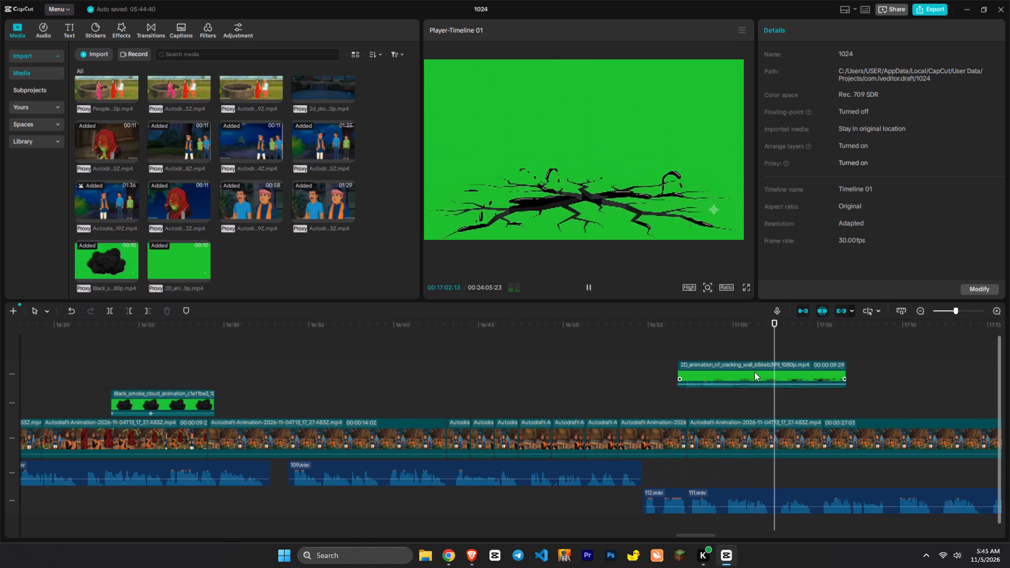
pyautogui.moveTo(730, 386); pyautogui.dragTo(803, 393)
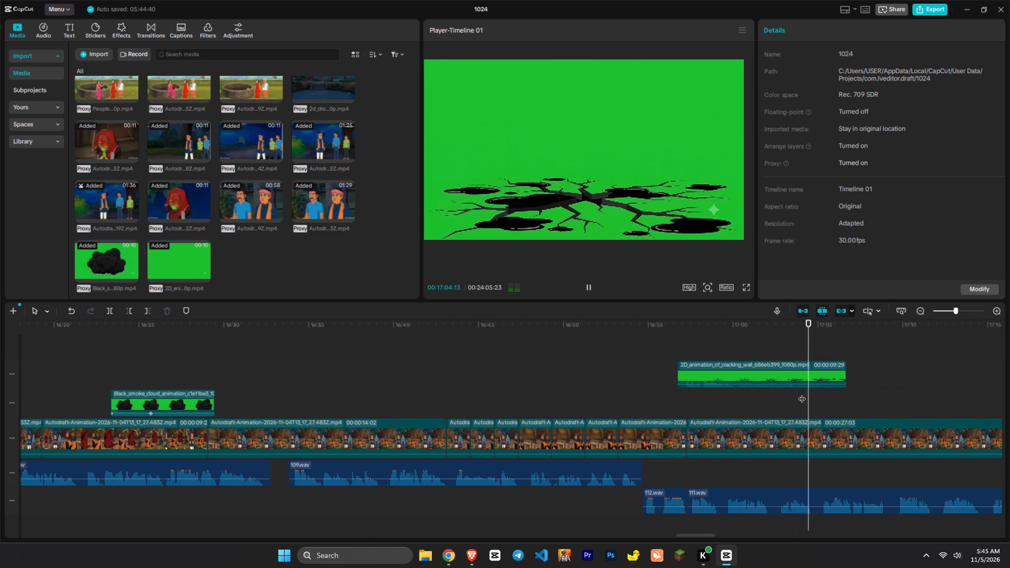
pyautogui.click(769, 370)
pyautogui.moveTo(768, 370); pyautogui.dragTo(874, 372)
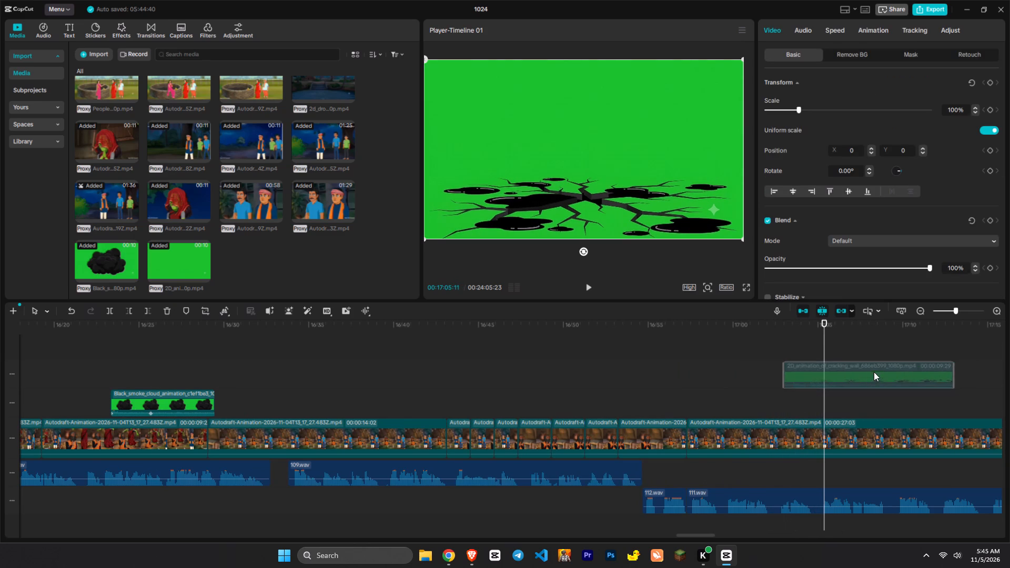
pyautogui.moveTo(874, 372); pyautogui.dragTo(873, 372)
pyautogui.click(755, 377)
# At 17:03:12, enable chroma key on the cracking-wall clip, sample its green background, and set the intensity to 47.
pyautogui.press('space')
pyautogui.click(807, 379)
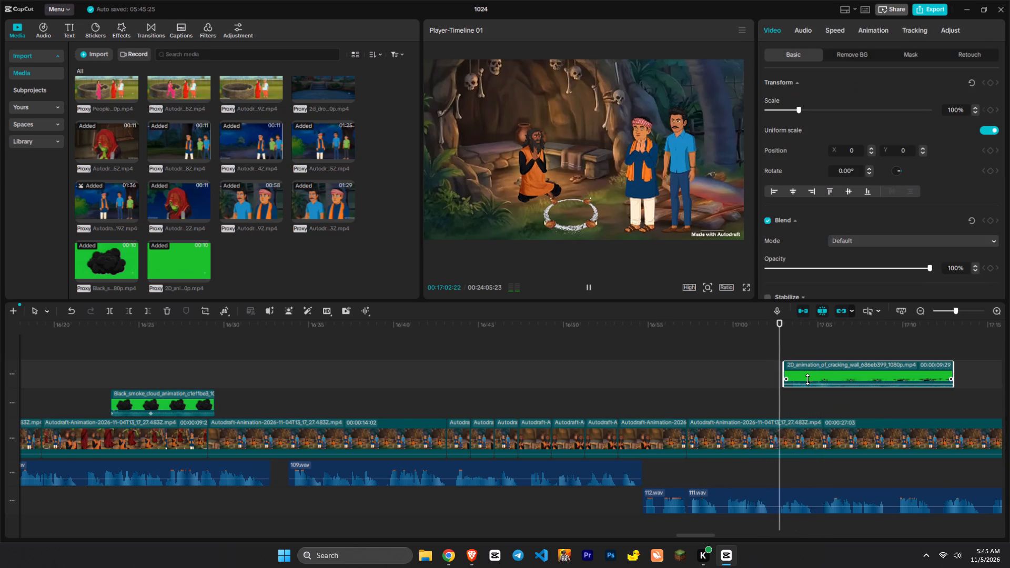
pyautogui.press('space')
pyautogui.click(849, 56)
pyautogui.click(765, 107)
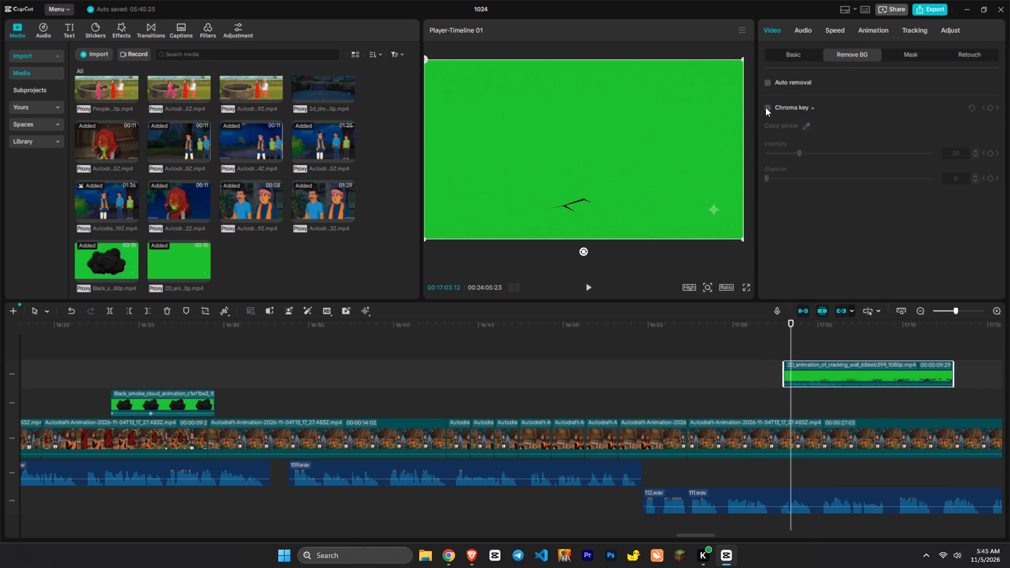
pyautogui.click(762, 108)
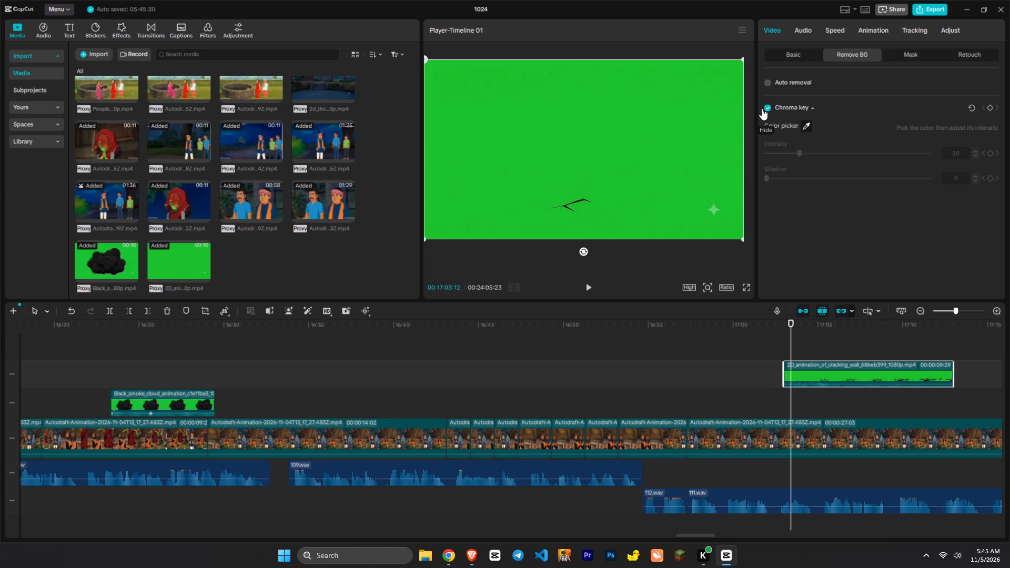
pyautogui.click(693, 111)
pyautogui.moveTo(801, 150); pyautogui.dragTo(833, 150)
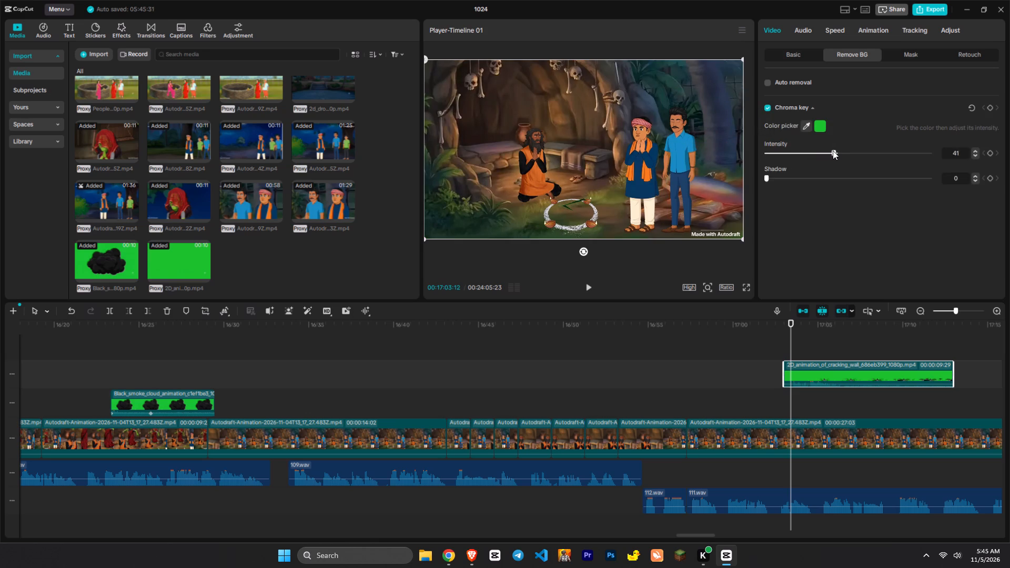
pyautogui.moveTo(833, 150); pyautogui.dragTo(837, 150)
# Scale down the cracking-wall overlay and position it so the cracks fall inside the white ritual circle on the cave floor.
pyautogui.moveTo(739, 237); pyautogui.dragTo(670, 177)
pyautogui.moveTo(670, 177); pyautogui.dragTo(670, 211)
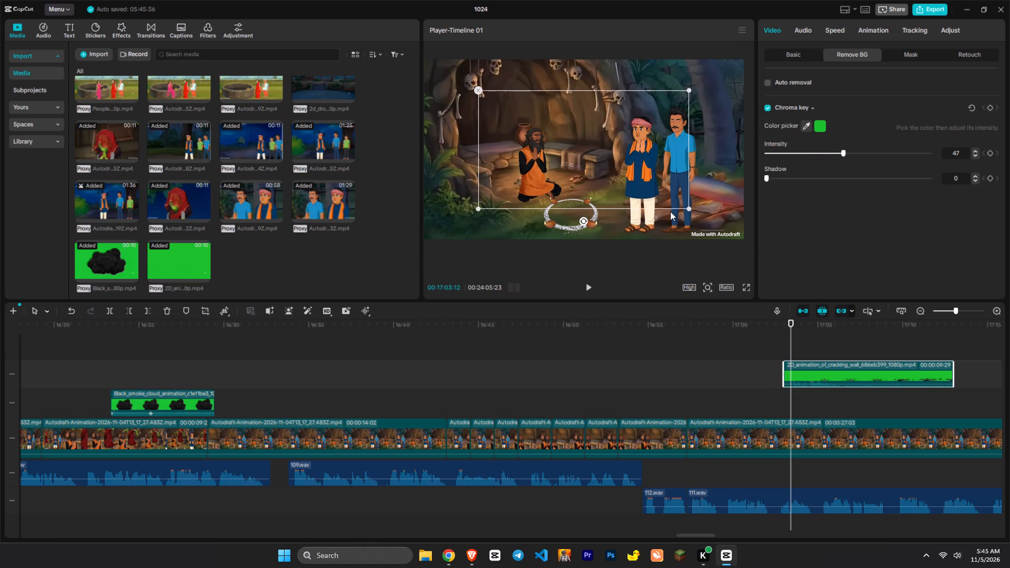
pyautogui.moveTo(670, 211); pyautogui.dragTo(667, 216)
pyautogui.moveTo(666, 216); pyautogui.dragTo(672, 206)
pyautogui.click(771, 342)
pyautogui.press('space')
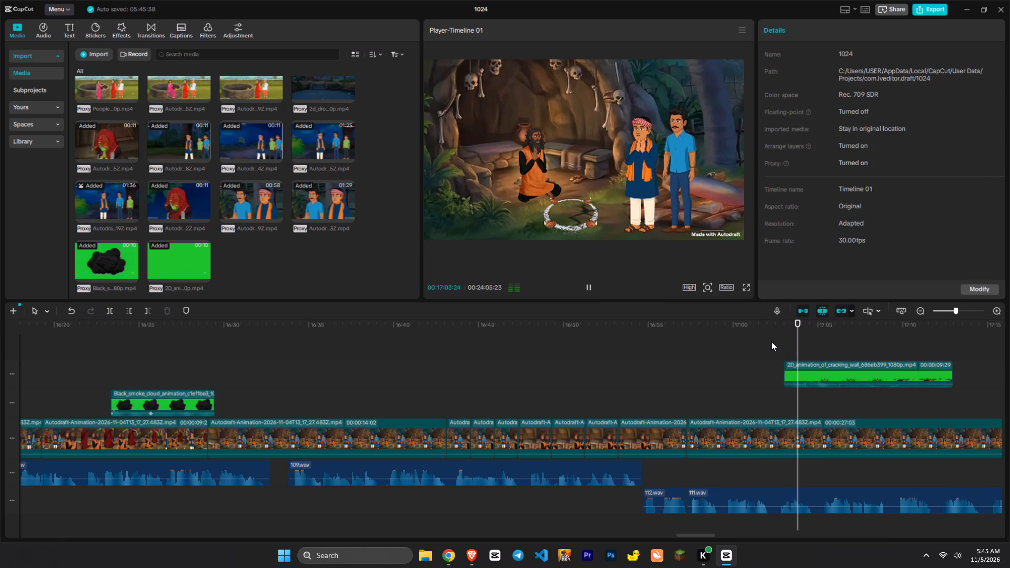
pyautogui.press('space')
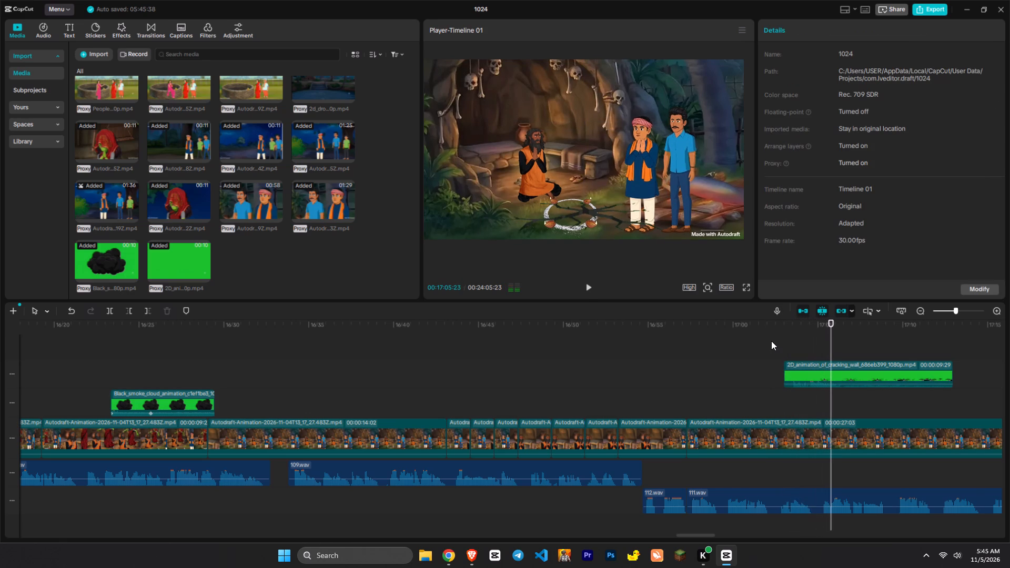
pyautogui.click(585, 220)
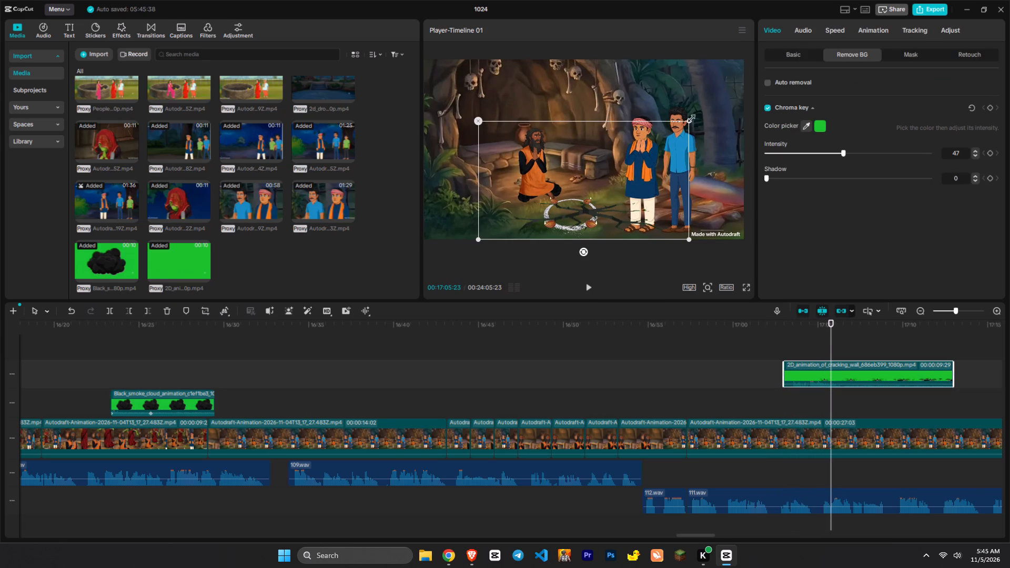
pyautogui.moveTo(690, 118); pyautogui.dragTo(620, 147)
pyautogui.moveTo(614, 177); pyautogui.dragTo(600, 190)
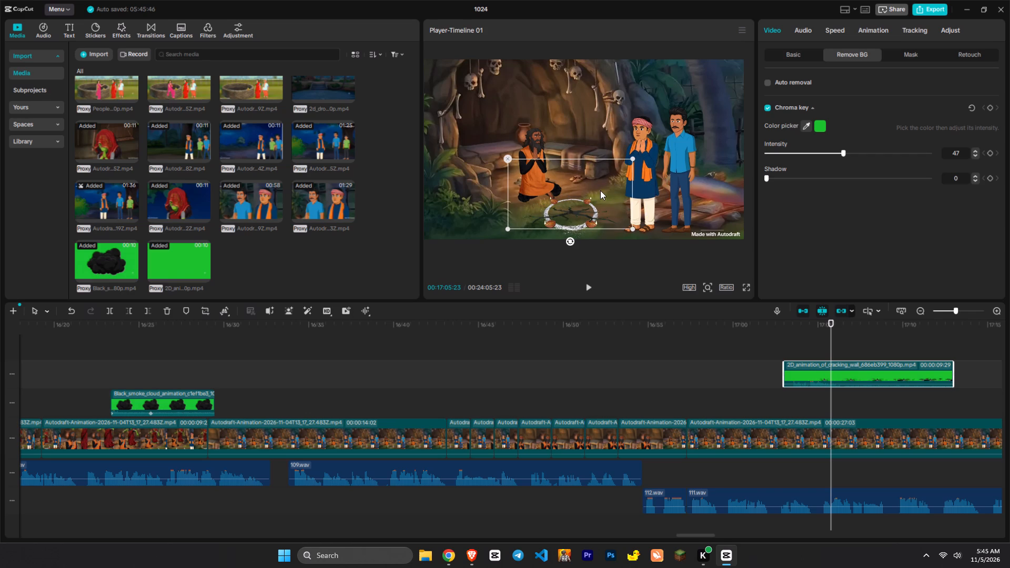
pyautogui.moveTo(600, 190); pyautogui.dragTo(600, 191)
# Trim off the part of the main cave scene clip after 17:12:29, where the cracking-wall clip ends.
pyautogui.press('space')
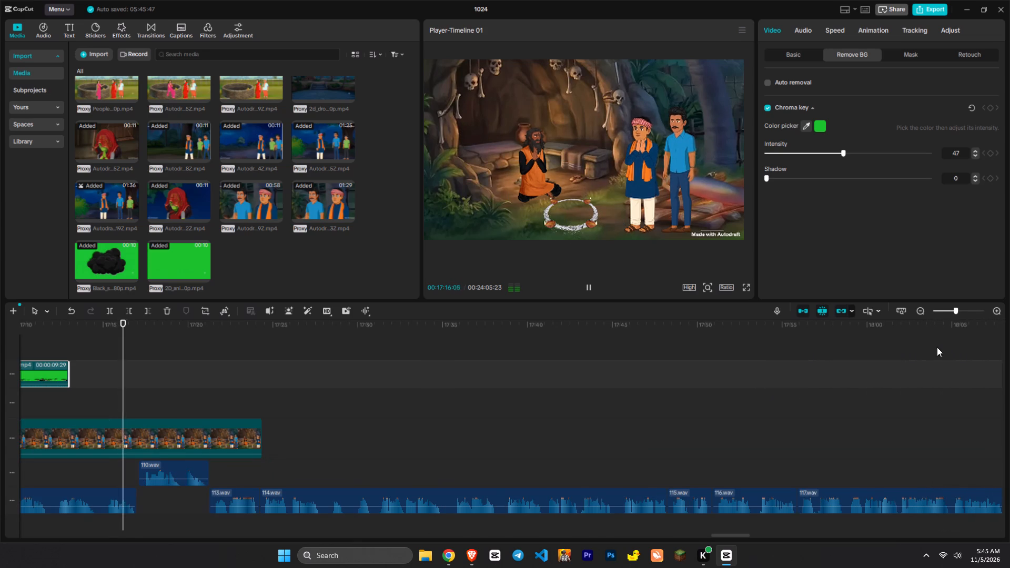
pyautogui.click(66, 340)
pyautogui.click(84, 439)
pyautogui.press('w')
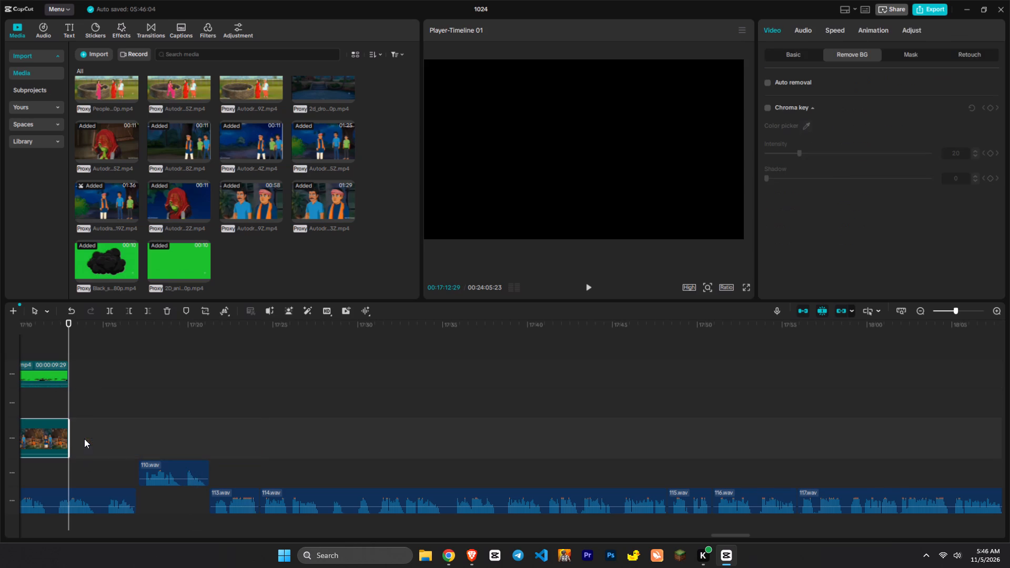
# Play from the start of the cracking-wall clip at double speed through the following narration to about 17:56.
pyautogui.moveTo(56, 348); pyautogui.dragTo(113, 343)
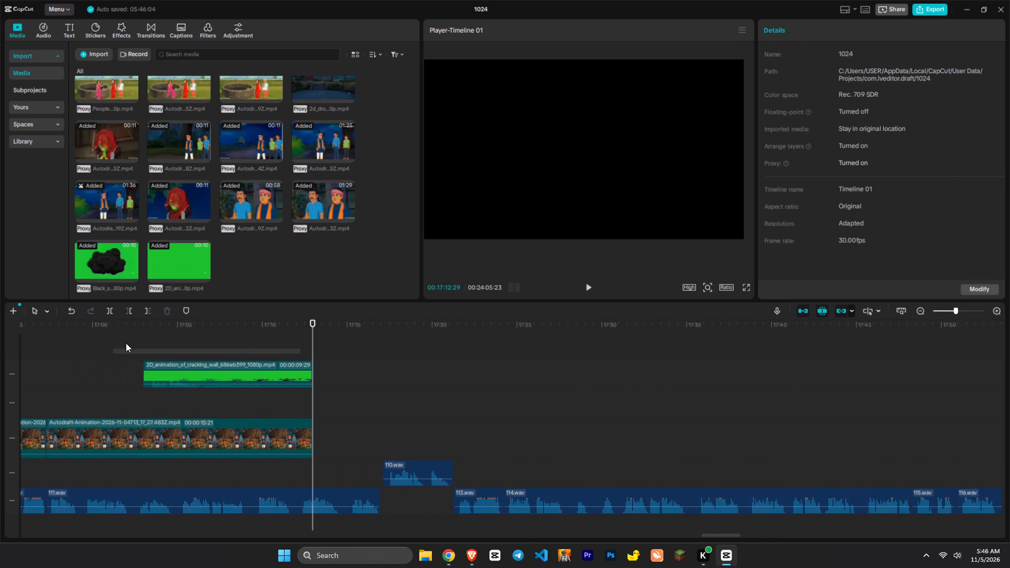
pyautogui.click(143, 344)
pyautogui.press('space')
pyautogui.press('x')
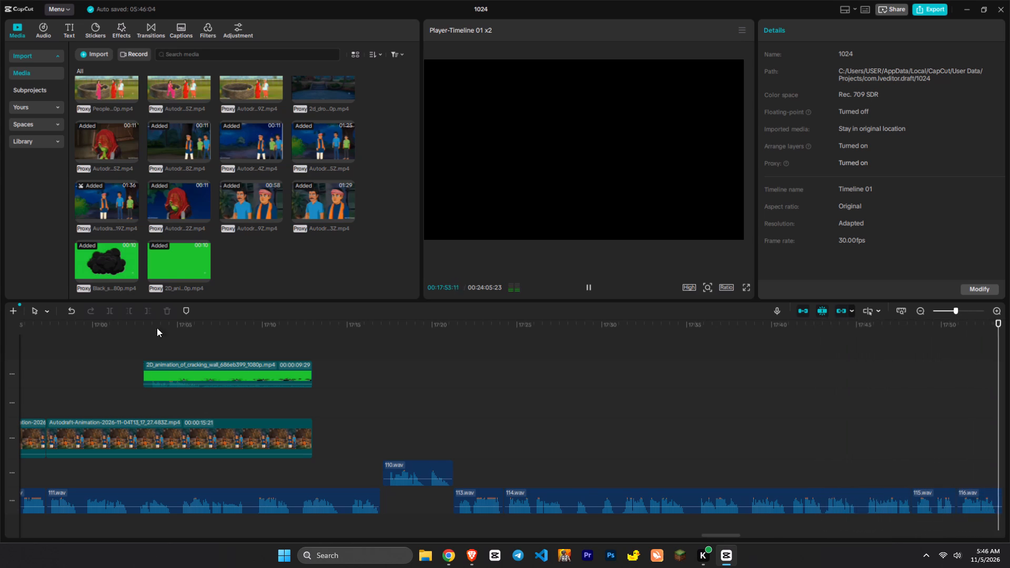
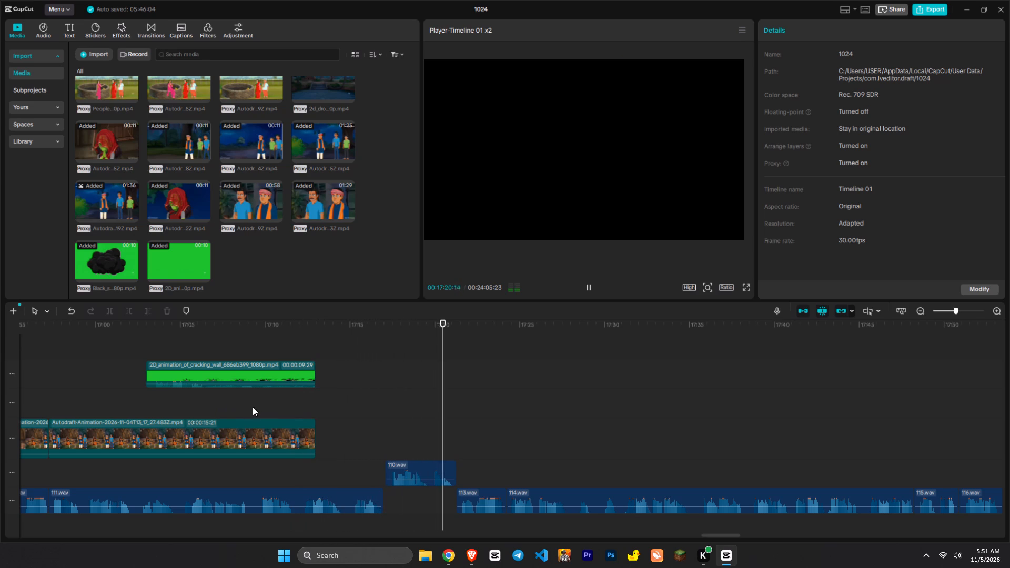
pyautogui.click(312, 409)
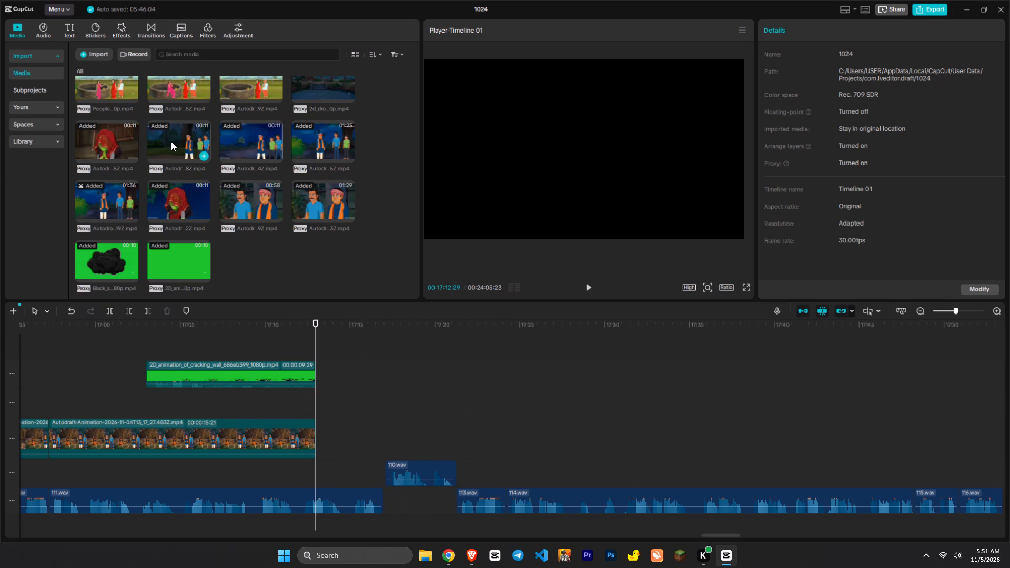
# Preview the 00:58 and 01:29 villager clips in the media library and set the 01:29 clip's start point to about 44 seconds.
pyautogui.click(229, 197)
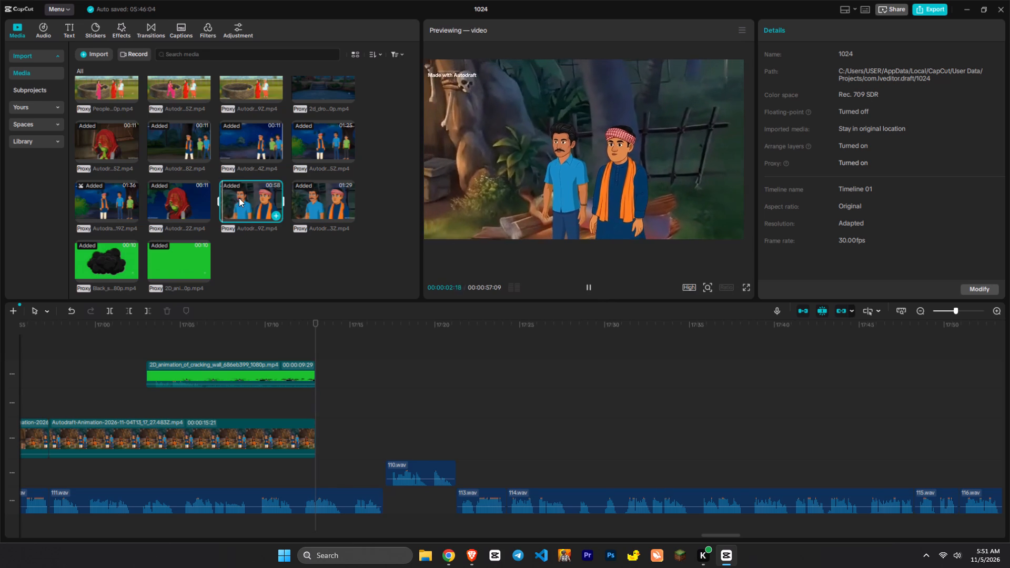
pyautogui.click(299, 200)
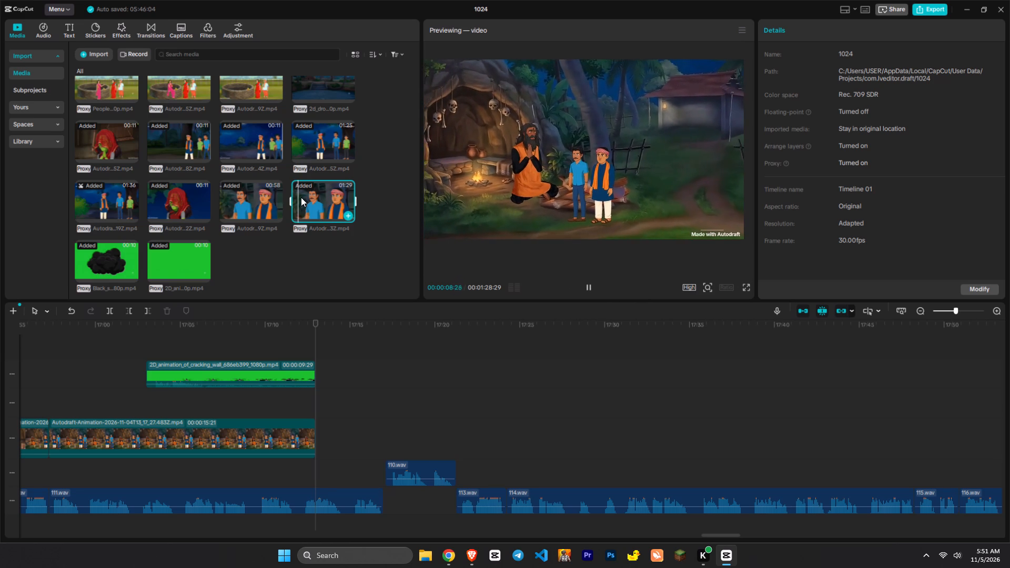
pyautogui.press('space')
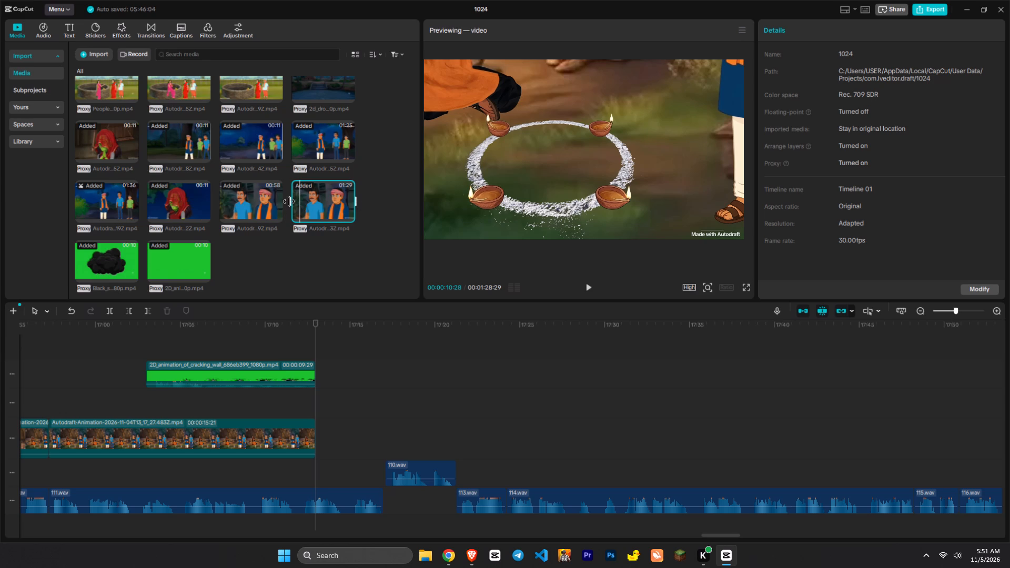
pyautogui.moveTo(289, 201); pyautogui.dragTo(318, 196)
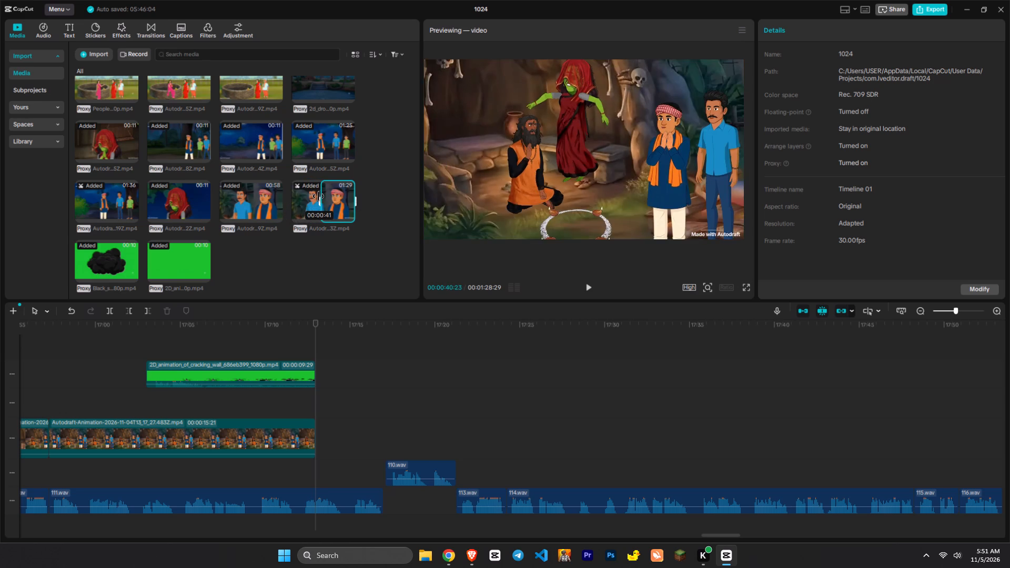
pyautogui.moveTo(318, 196); pyautogui.dragTo(320, 196)
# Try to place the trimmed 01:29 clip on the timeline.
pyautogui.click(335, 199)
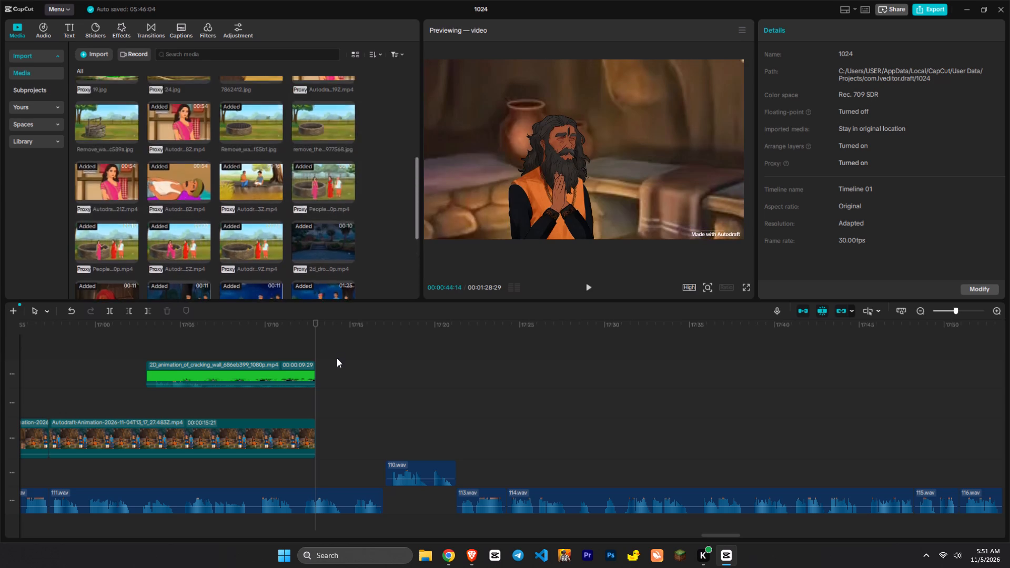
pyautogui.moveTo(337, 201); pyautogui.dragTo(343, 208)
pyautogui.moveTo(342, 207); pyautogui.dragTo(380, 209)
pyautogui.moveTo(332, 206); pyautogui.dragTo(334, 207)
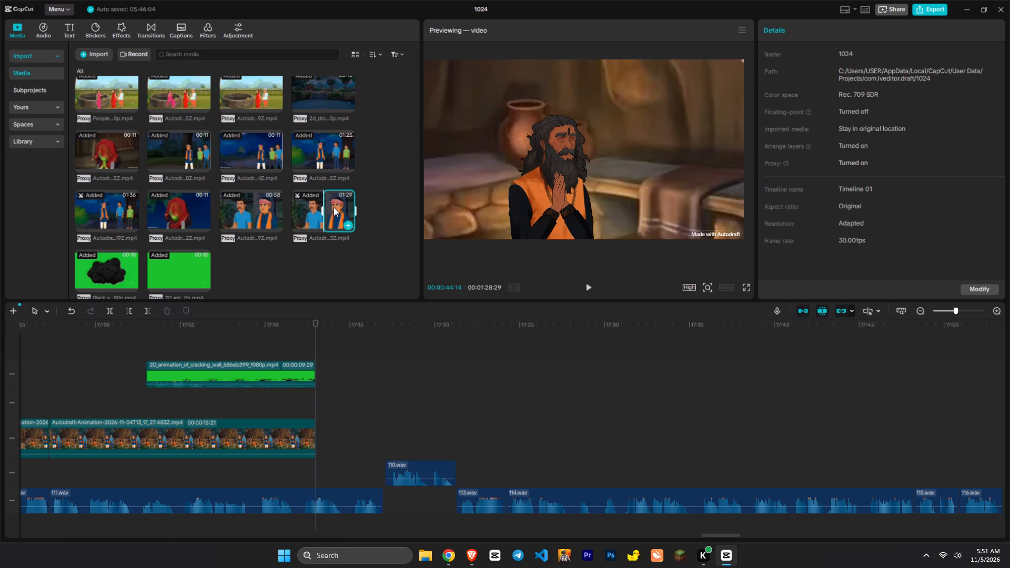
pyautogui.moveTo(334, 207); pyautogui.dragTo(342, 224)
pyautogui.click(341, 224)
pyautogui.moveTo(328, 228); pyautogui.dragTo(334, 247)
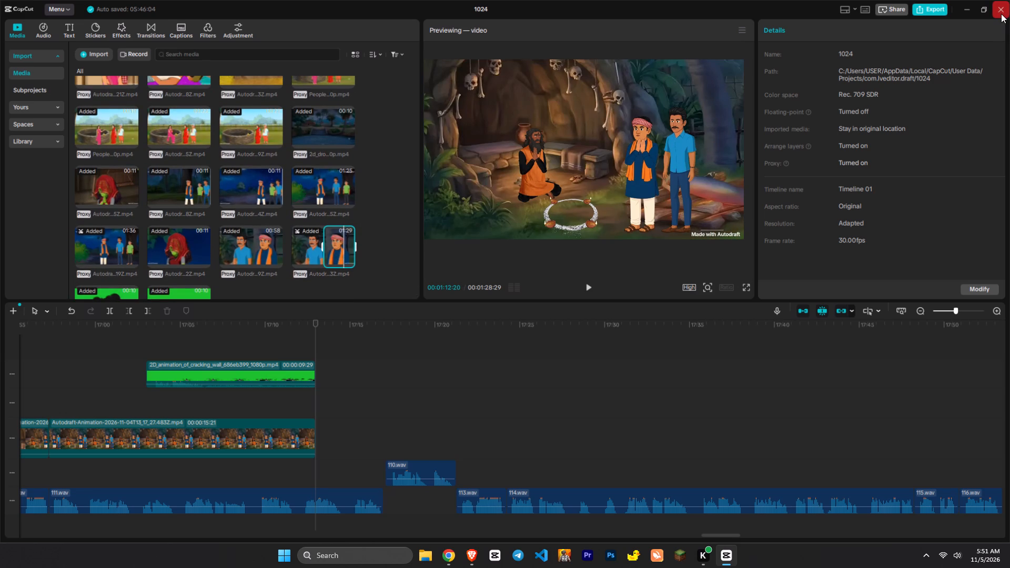
# Close project 1024 and return to the CapCut home screen.
pyautogui.click(999, 18)
pyautogui.click(999, 15)
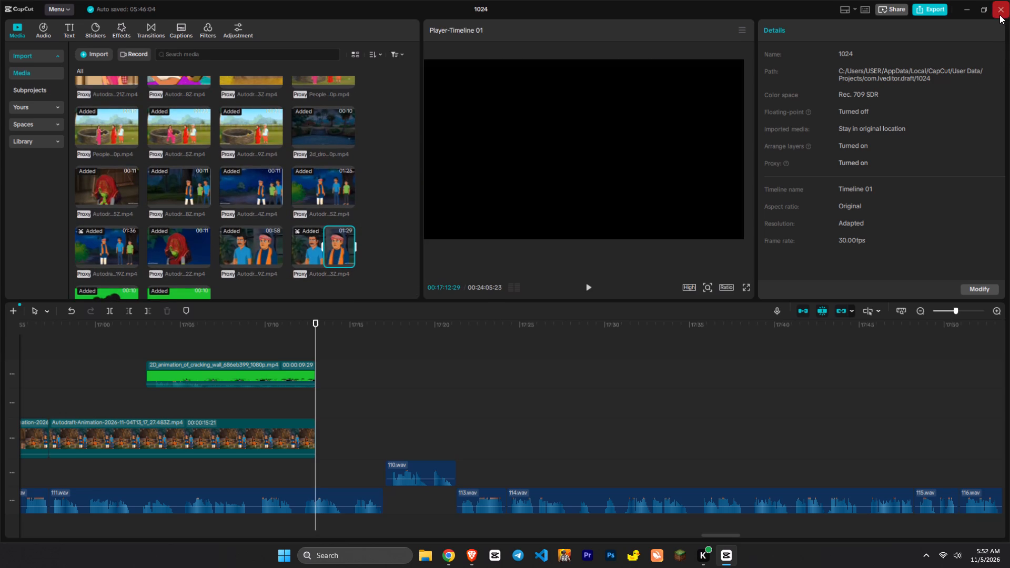
# Move the seven projects 1104, 1021, 1022, 1014, 1019, 1013 and 1009 to Trash.
pyautogui.scroll(-2, 366, 345)
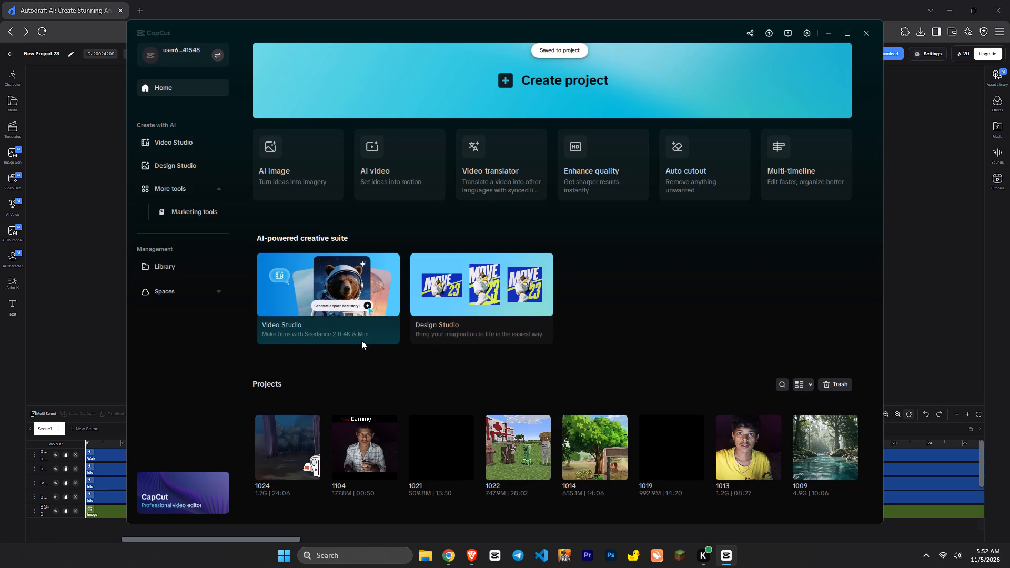
pyautogui.scroll(-3, 358, 349)
pyautogui.scroll(-2, 384, 491)
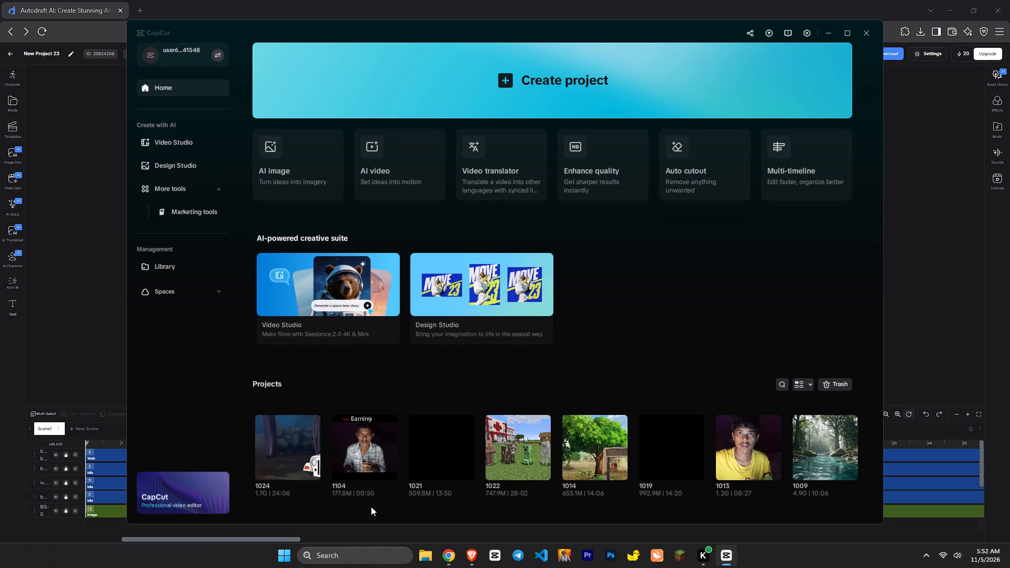
pyautogui.moveTo(367, 507); pyautogui.dragTo(870, 449)
pyautogui.click(589, 496)
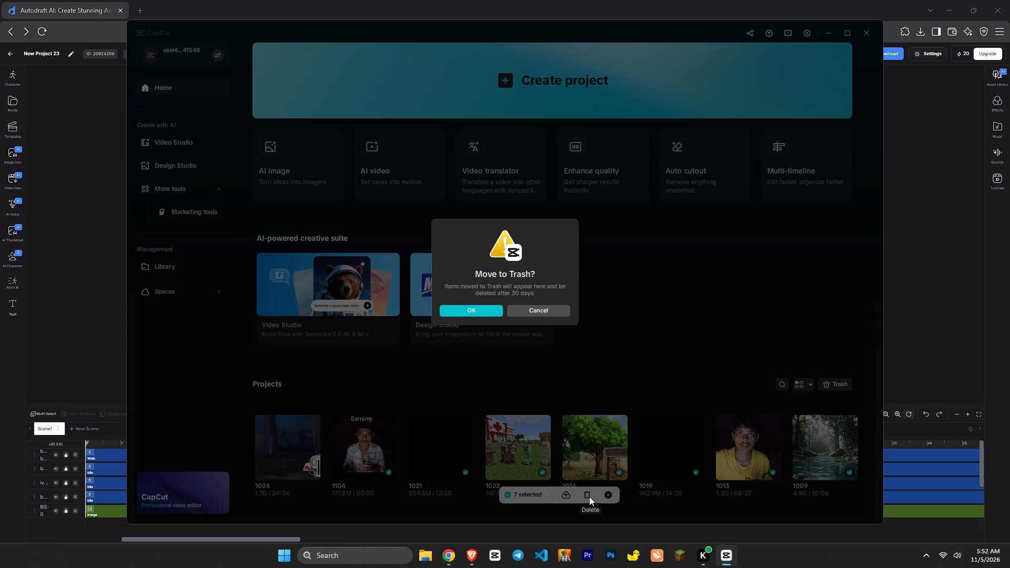
pyautogui.click(474, 309)
# Reopen project 1024 and place the playhead at the end of the last cave clip, at about 17:12.
pyautogui.click(289, 449)
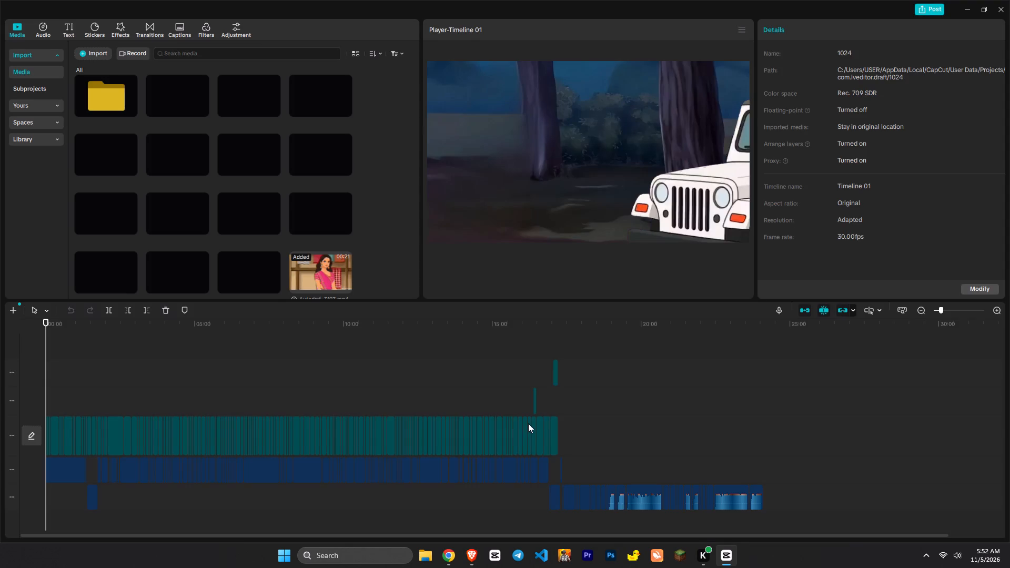
pyautogui.keyDown('ctrl'); pyautogui.scroll(3, 561, 418); pyautogui.keyUp('ctrl')
pyautogui.keyDown('ctrl'); pyautogui.scroll(3, 648, 431); pyautogui.keyUp('ctrl')
pyautogui.keyDown('ctrl'); pyautogui.scroll(2, 726, 431); pyautogui.keyUp('ctrl')
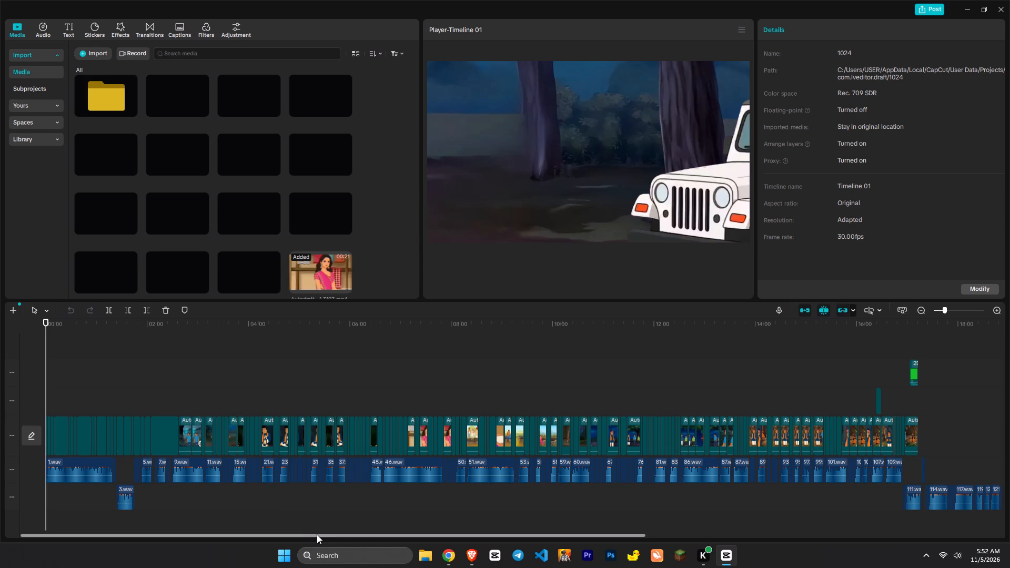
pyautogui.moveTo(317, 534); pyautogui.dragTo(662, 528)
pyautogui.click(373, 402)
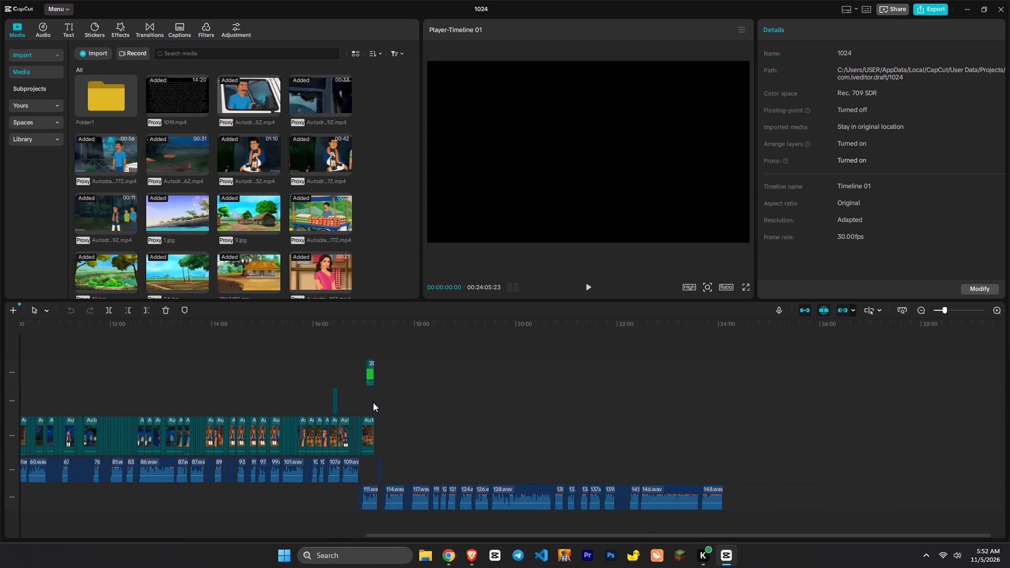
# Play the narration past 17:12 and add the trimmed 01:29 clip to the main video track, directly after the last cave clip.
pyautogui.keyDown('ctrl'); pyautogui.scroll(17, 390, 409); pyautogui.keyUp('ctrl')
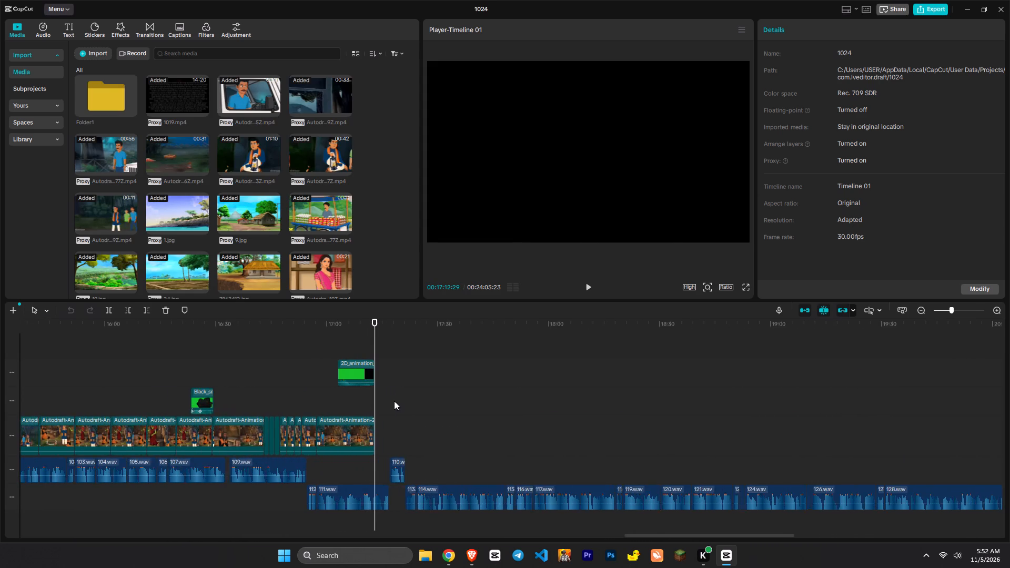
pyautogui.keyDown('ctrl'); pyautogui.scroll(5, 394, 401); pyautogui.keyUp('ctrl')
pyautogui.press('space')
pyautogui.press('x')
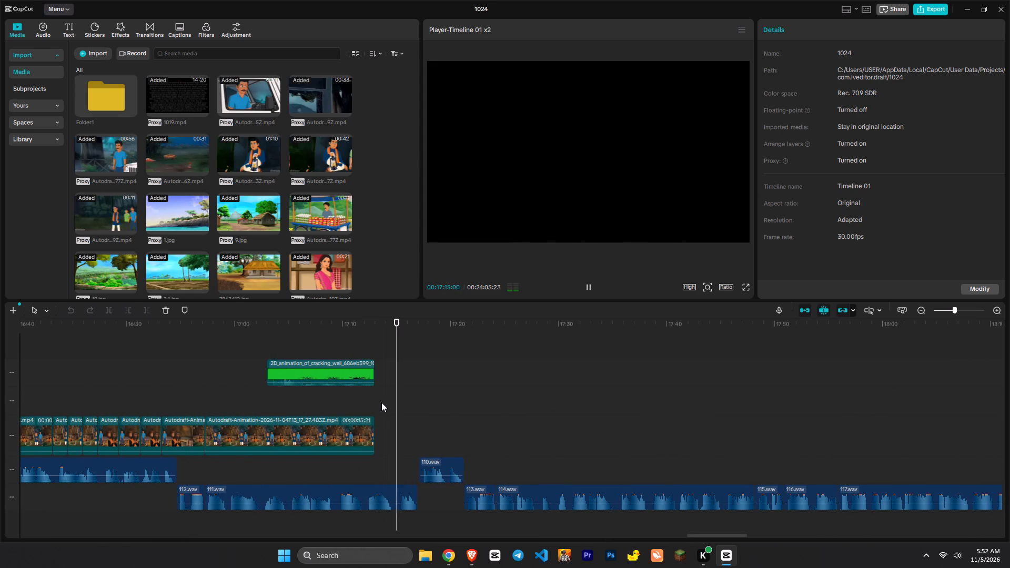
pyautogui.click(372, 404)
pyautogui.scroll(-16, 251, 212)
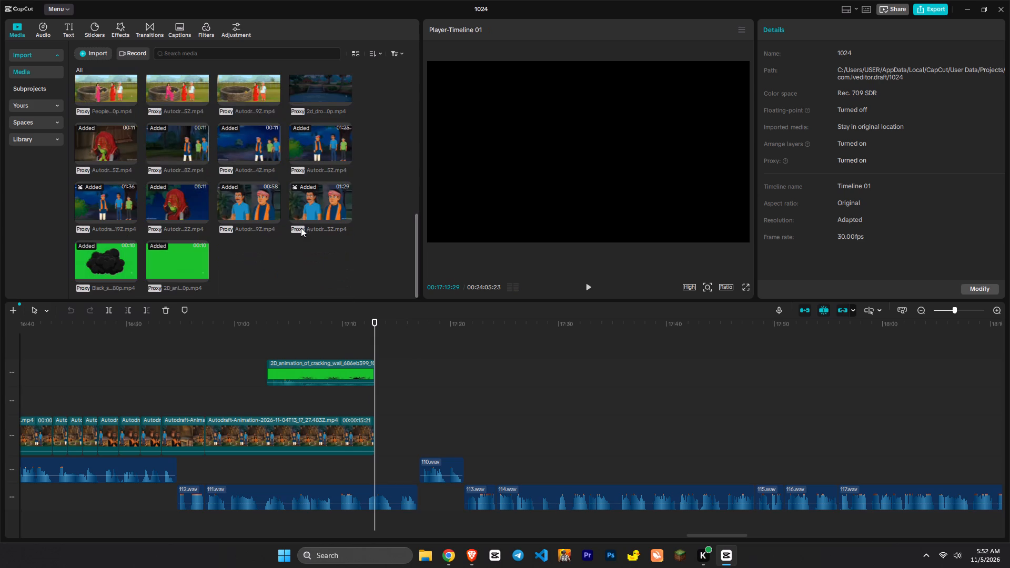
pyautogui.click(314, 208)
pyautogui.moveTo(333, 200); pyautogui.dragTo(386, 433)
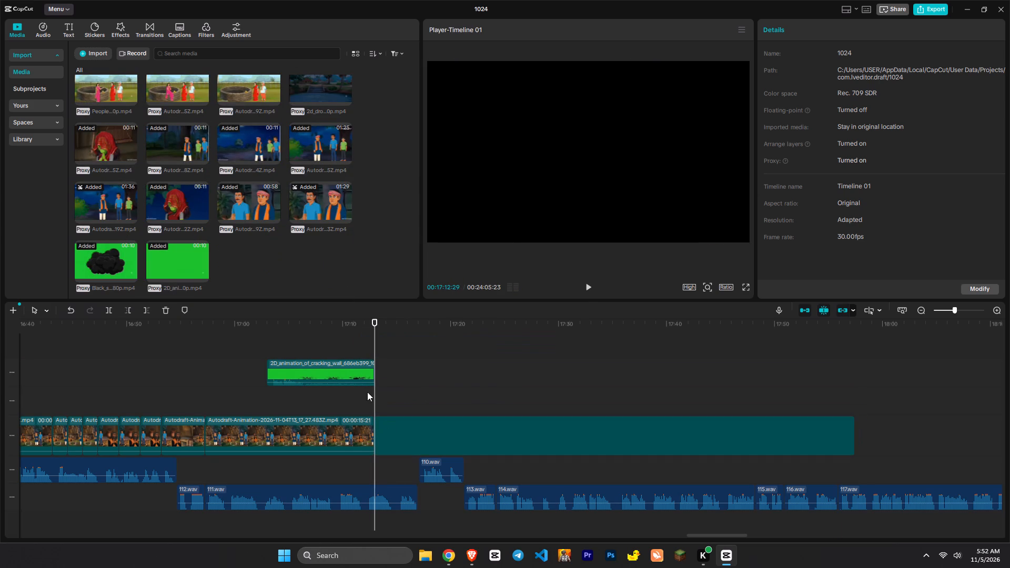
# Play the added clip at double speed and split it at about 17:16, within the orange-robed baba's close-up.
pyautogui.click(361, 394)
pyautogui.press('space')
pyautogui.press('x')
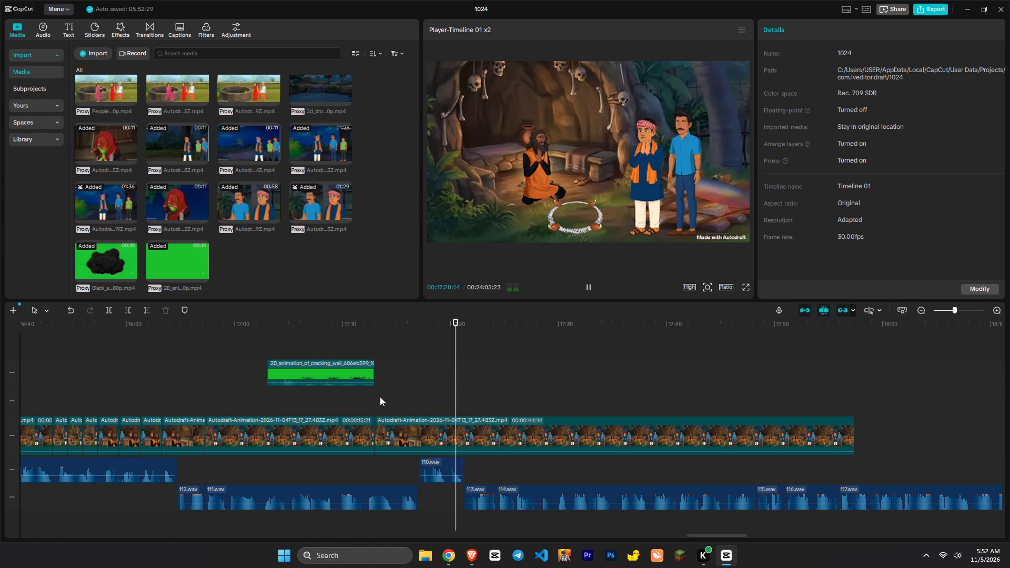
pyautogui.click(416, 396)
pyautogui.moveTo(416, 396); pyautogui.dragTo(415, 399)
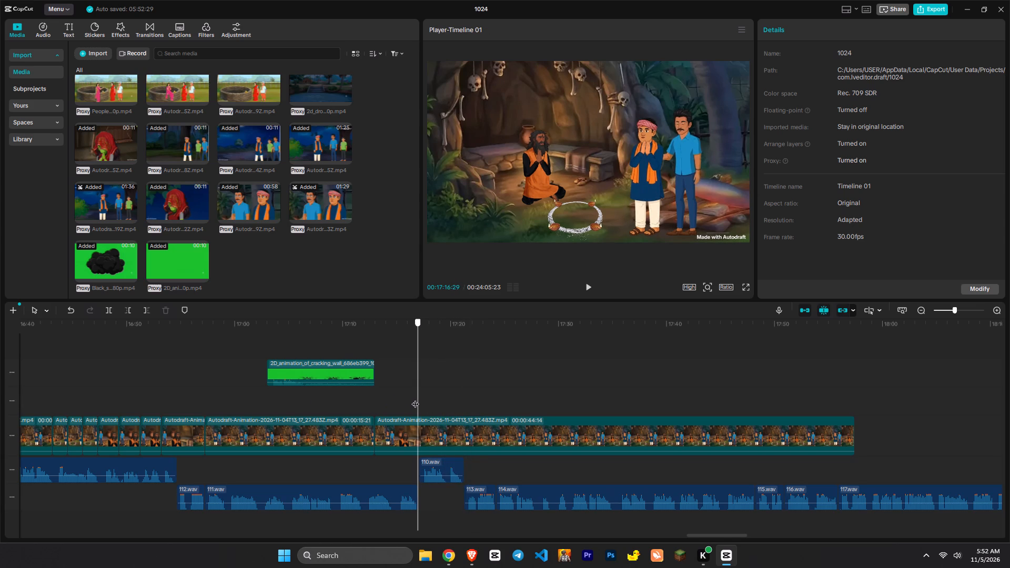
pyautogui.moveTo(415, 399); pyautogui.dragTo(410, 402)
pyautogui.click(411, 431)
pyautogui.press('c')
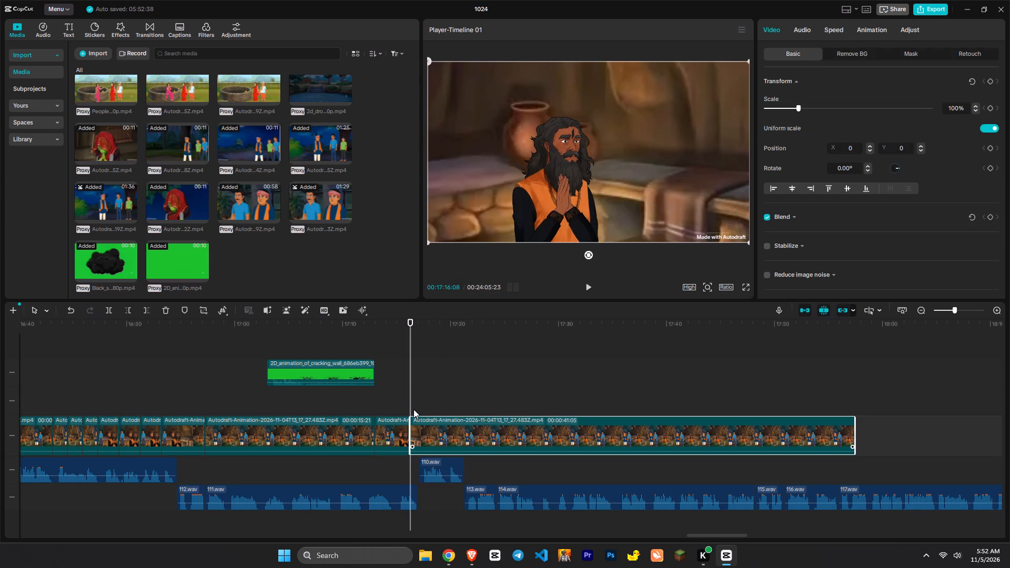
# Scrub the cave footage between about 16:34 and 17:50 and play on from the 17:16 split to review the shots.
pyautogui.moveTo(411, 405); pyautogui.dragTo(781, 404)
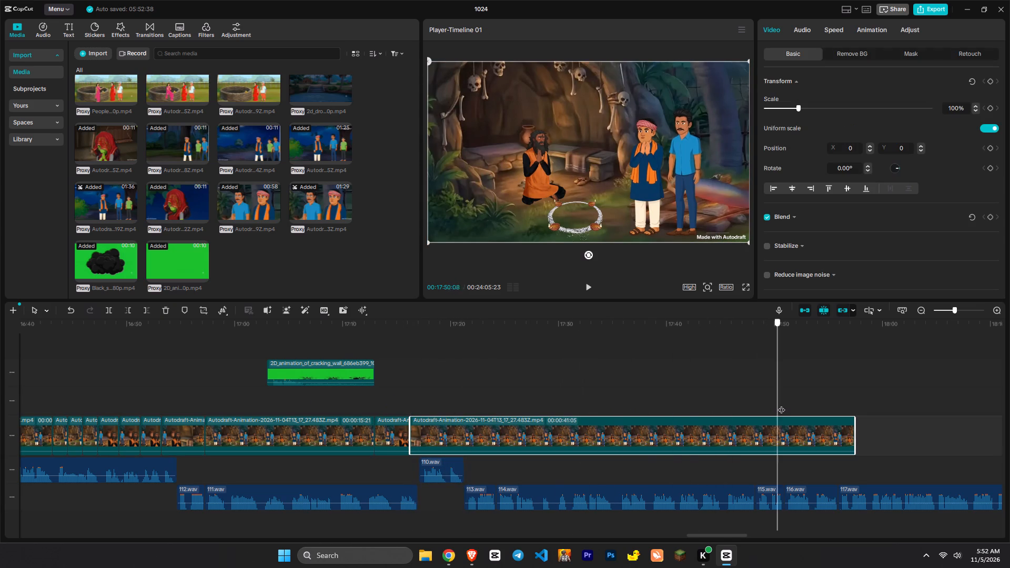
pyautogui.moveTo(781, 404); pyautogui.dragTo(648, 404)
pyautogui.click(103, 400)
pyautogui.moveTo(103, 400); pyautogui.dragTo(164, 397)
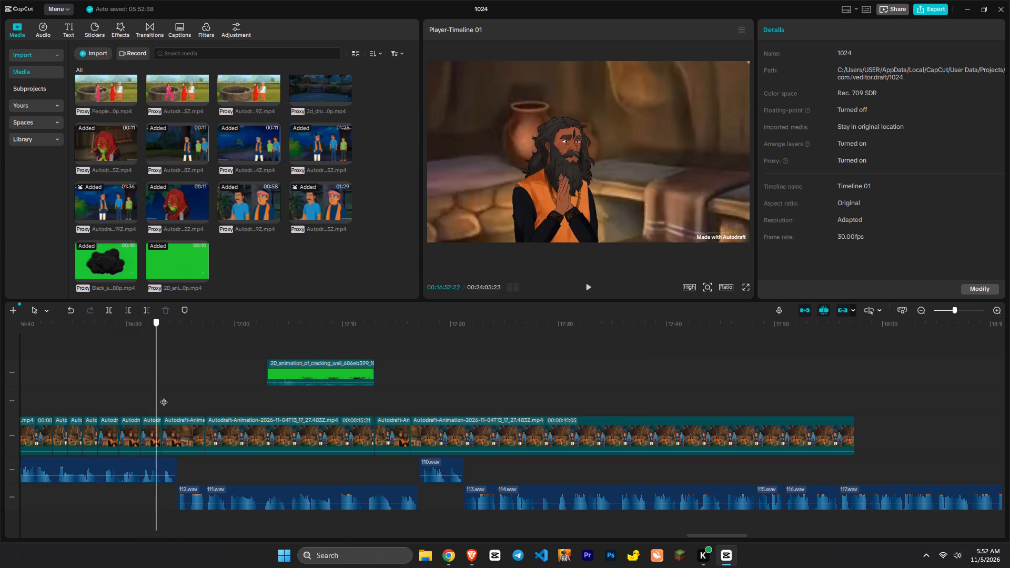
pyautogui.moveTo(164, 397); pyautogui.dragTo(125, 399)
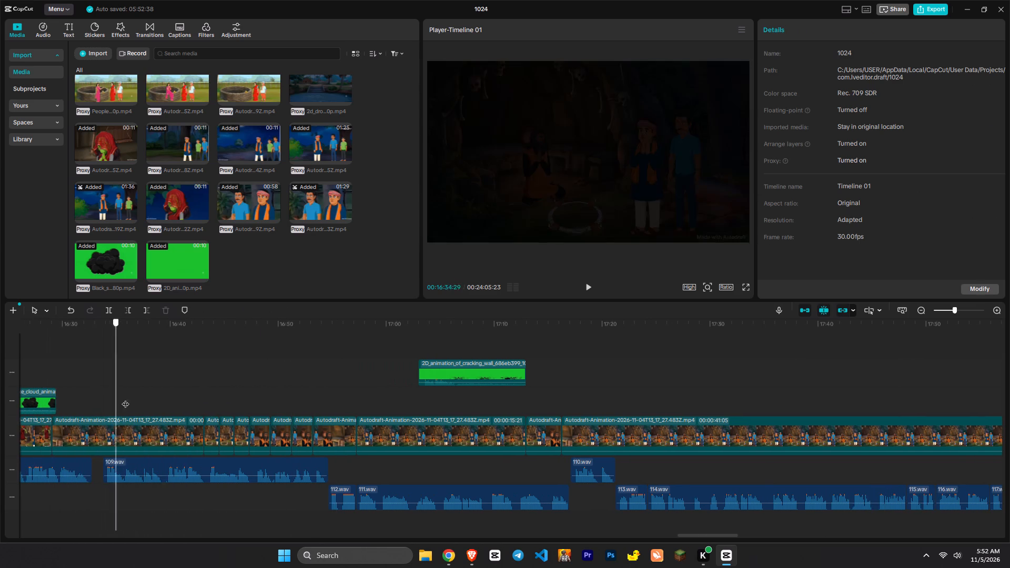
pyautogui.moveTo(125, 399); pyautogui.dragTo(763, 402)
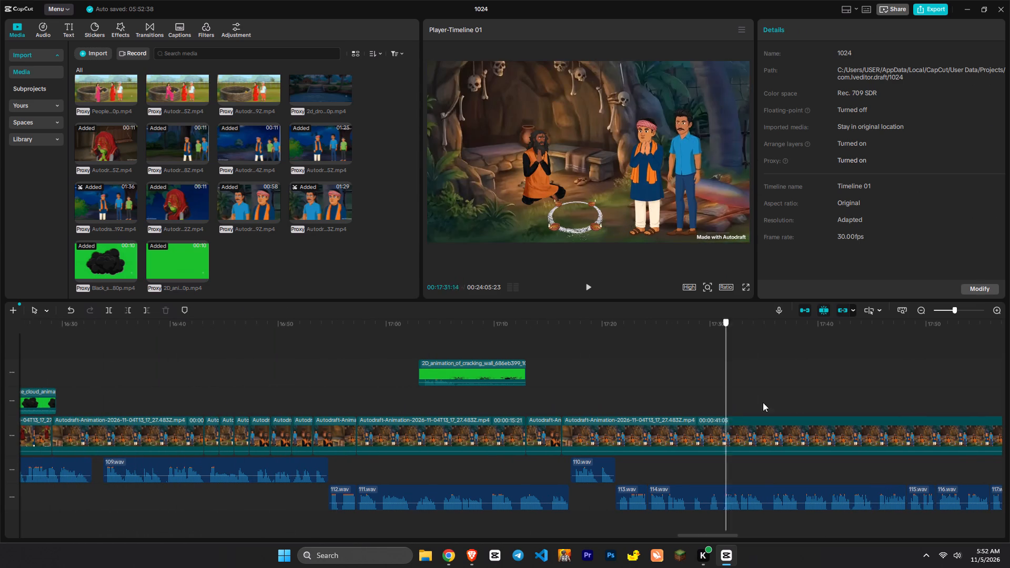
pyautogui.moveTo(763, 402); pyautogui.dragTo(245, 399)
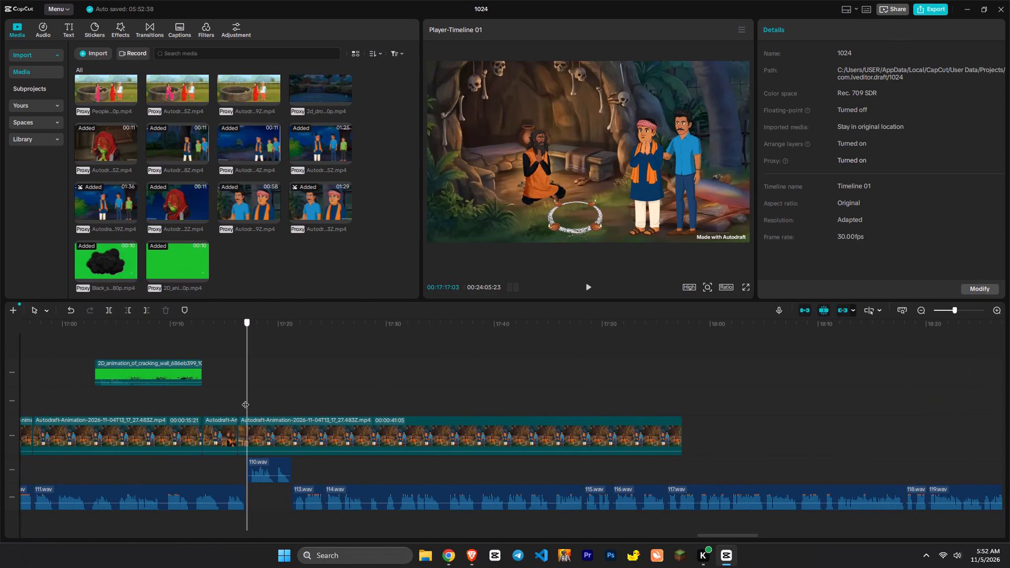
pyautogui.moveTo(245, 399); pyautogui.dragTo(238, 400)
pyautogui.press('space')
pyautogui.press('x')
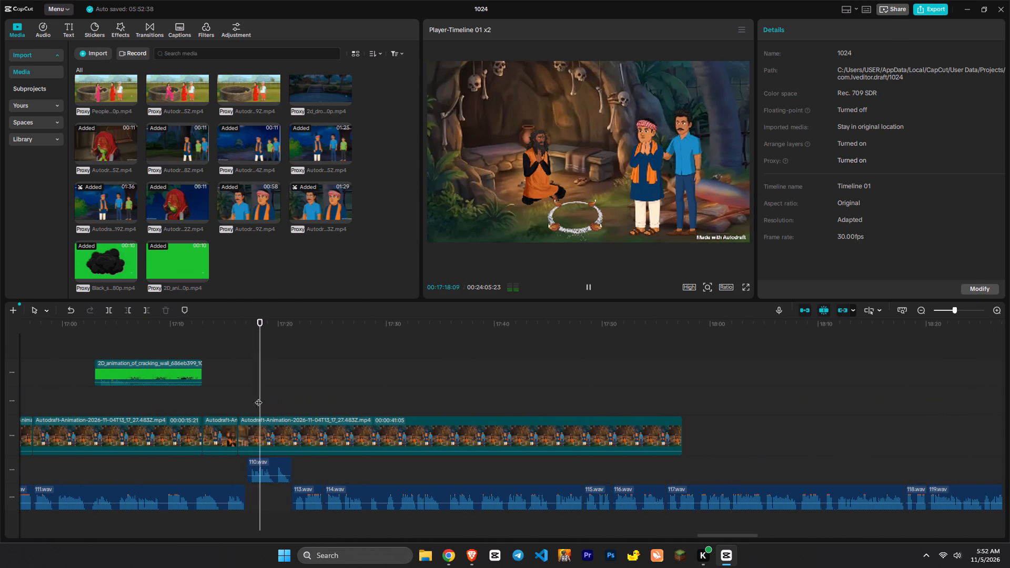
# Play the narration across the 17:16 cut and split the wide cave clip at about 17:20 and again at about 17:24.
pyautogui.click(193, 405)
pyautogui.press('space')
pyautogui.write('x')
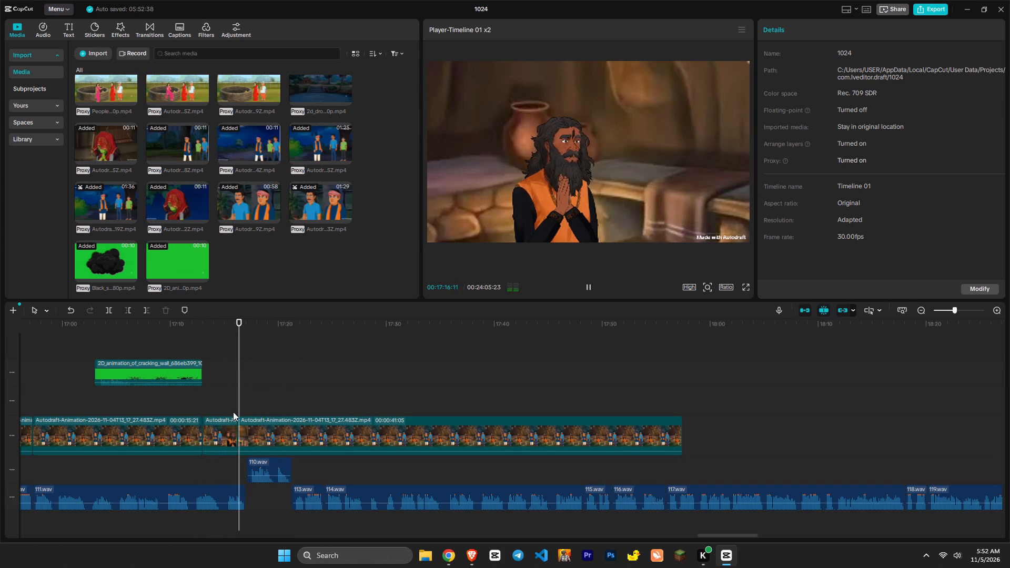
pyautogui.press('space')
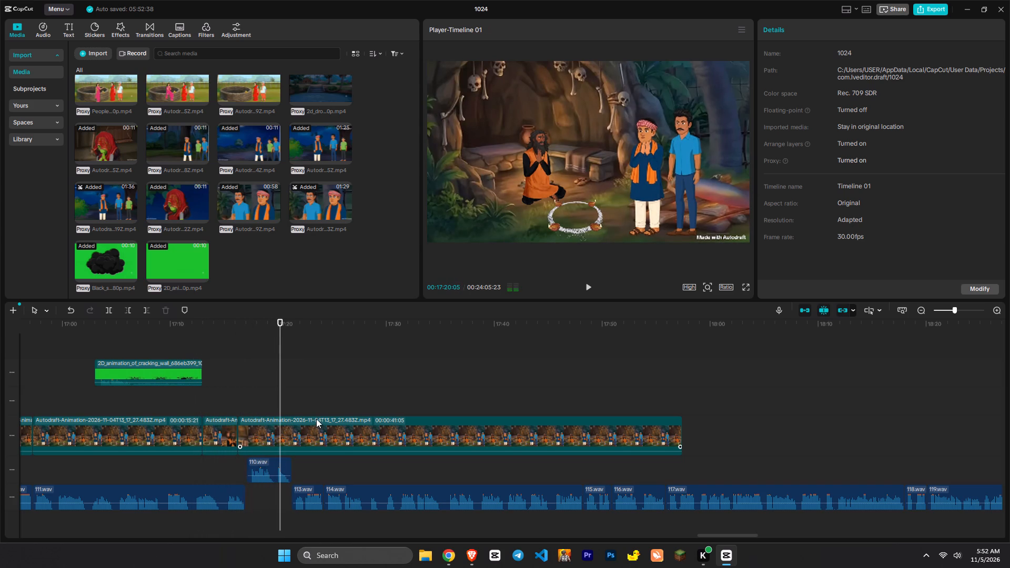
pyautogui.click(314, 425)
pyautogui.press('c')
pyautogui.click(324, 406)
pyautogui.click(320, 430)
pyautogui.press('c')
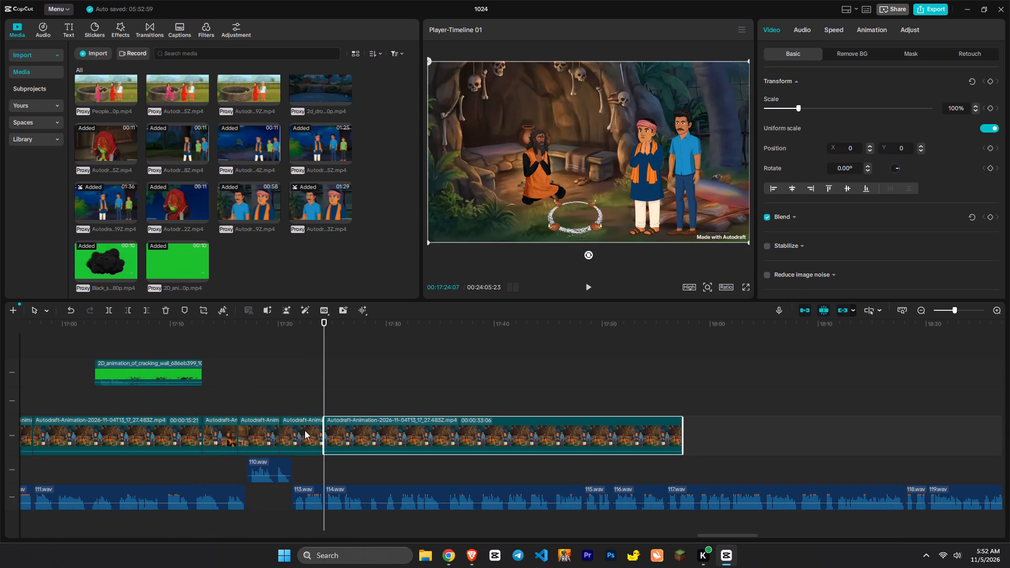
# Copy the wide cave shot between 17:20 and 17:24 and insert the copy at 17:12 on the main track, before the baba's close-up.
pyautogui.click(305, 430)
pyautogui.hotkey('ctrl', 'c')
pyautogui.keyDown('ctrl'); pyautogui.click(203, 403); pyautogui.keyUp('ctrl')
pyautogui.hotkey('ctrl', 'v')
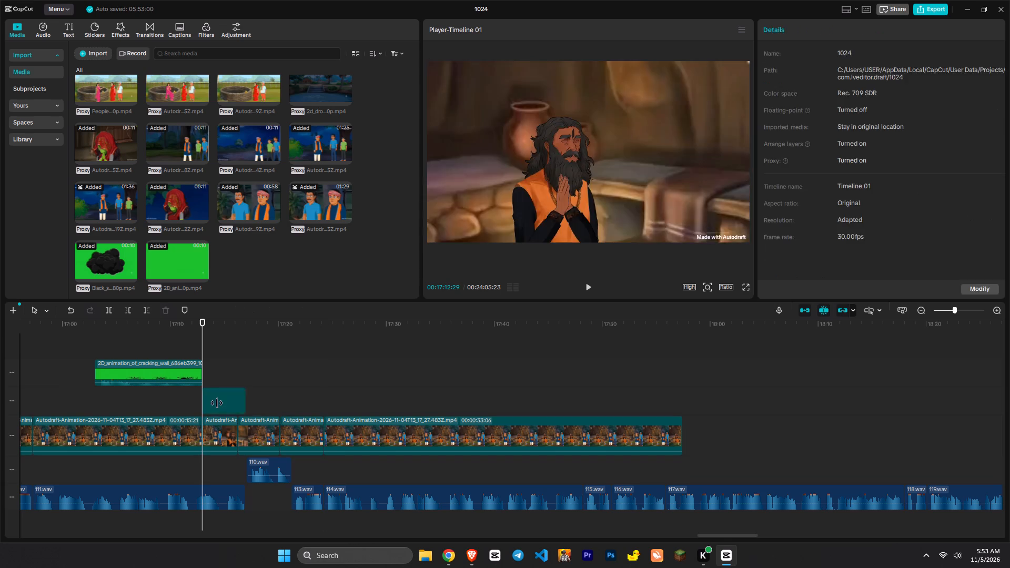
pyautogui.moveTo(223, 398); pyautogui.dragTo(218, 427)
# Play the rearranged shots and delete the two leftover wide cave clips after about 17:24.
pyautogui.press('space')
pyautogui.write('x')
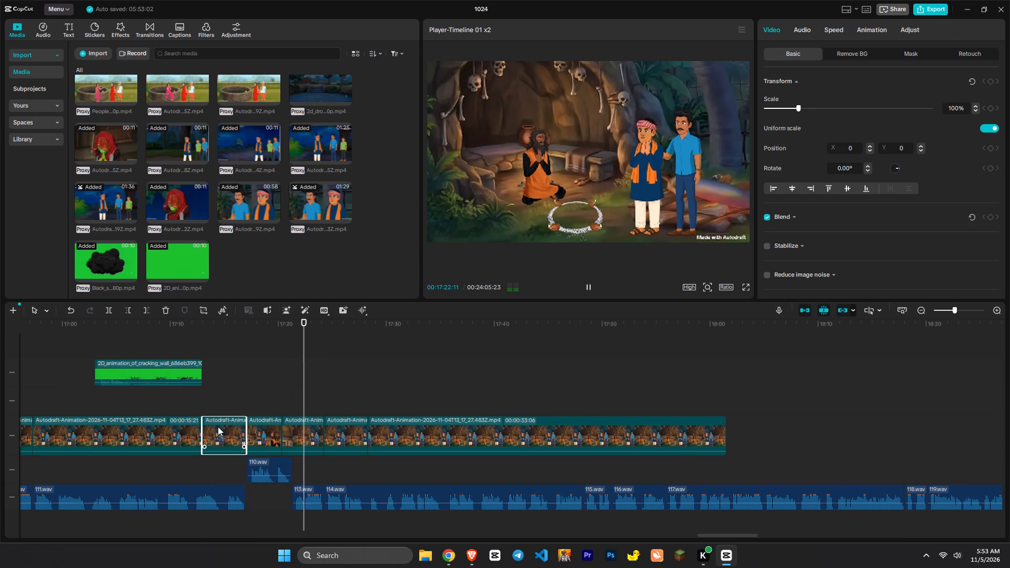
pyautogui.click(325, 393)
pyautogui.click(333, 423)
pyautogui.press('Delete')
pyautogui.click(370, 421)
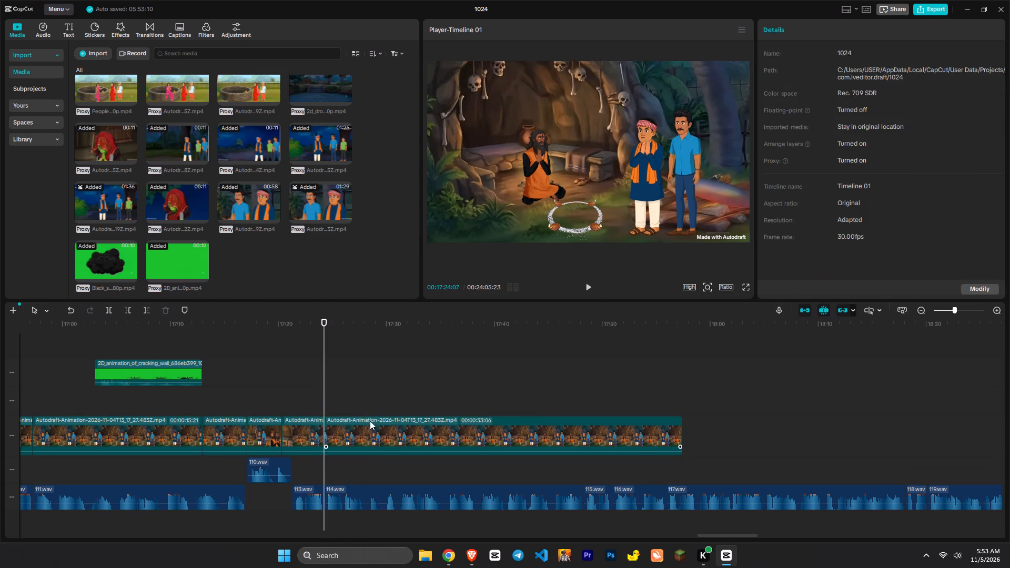
pyautogui.press('Delete')
# Play the narration at double speed onward from the end of the video at about 17:24.
pyautogui.press('space')
pyautogui.write('x')
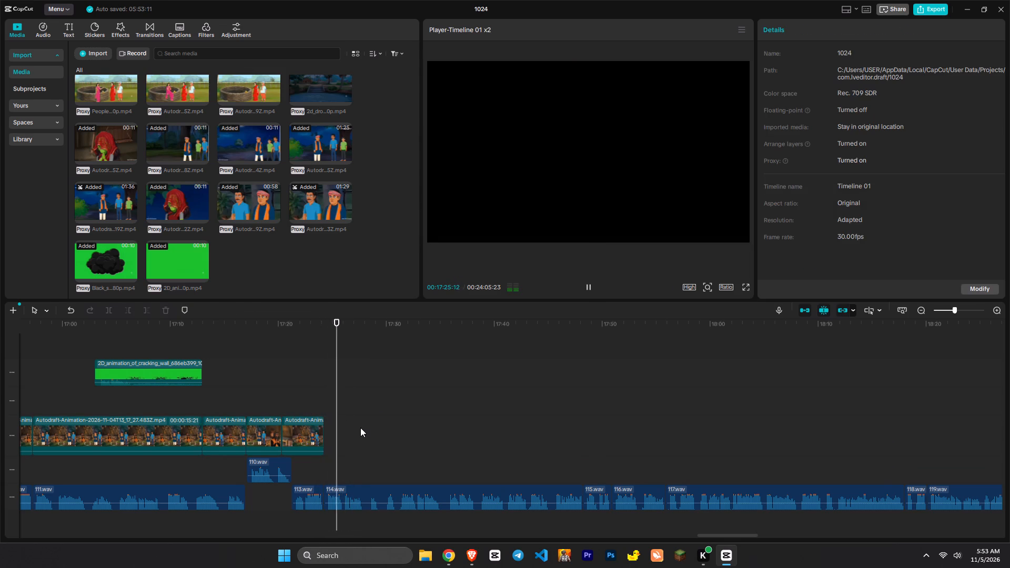
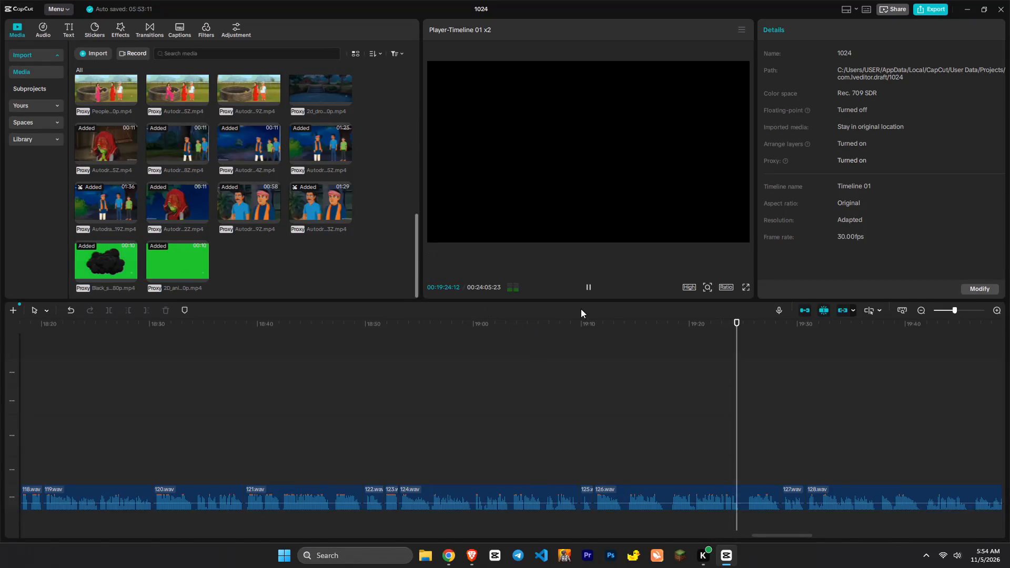
# Stop the narration playback and switch to the Autodraft cave scene in the Brave browser.
pyautogui.click(587, 289)
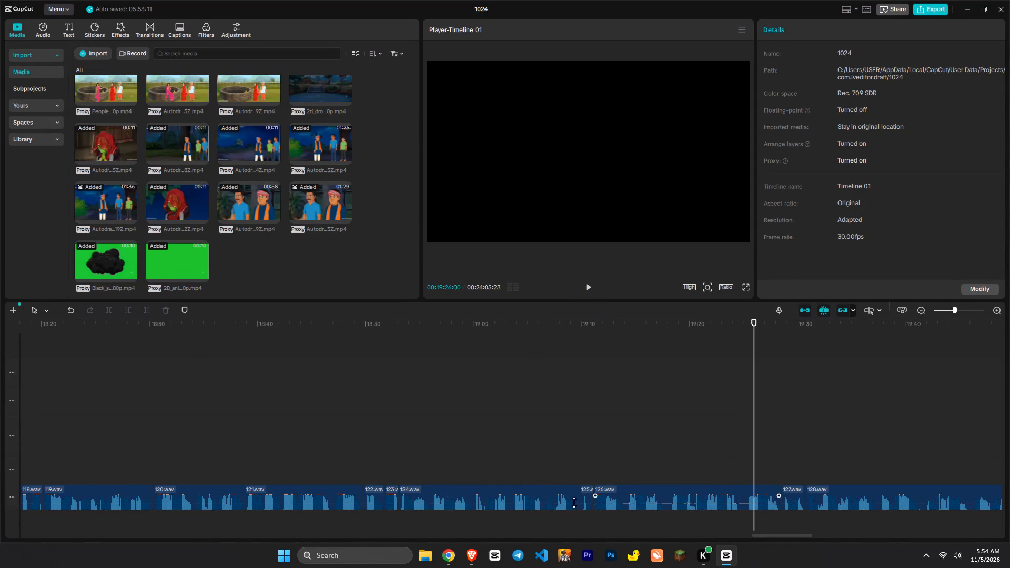
pyautogui.click(466, 553)
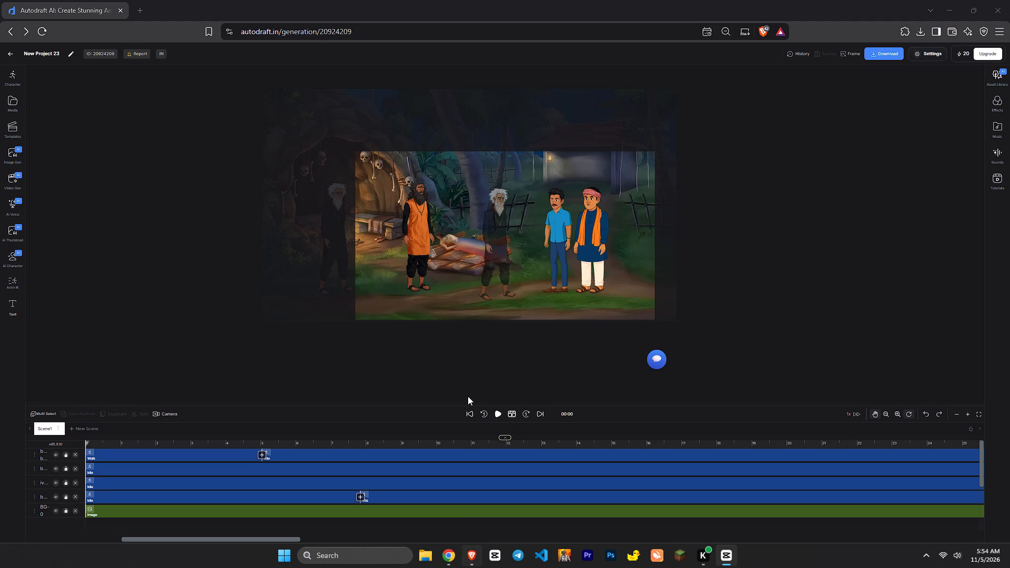
# Shift the cut between the orange-robed baba's two Idle clips to about 17.5 s, leaving no gap between them.
pyautogui.press('space')
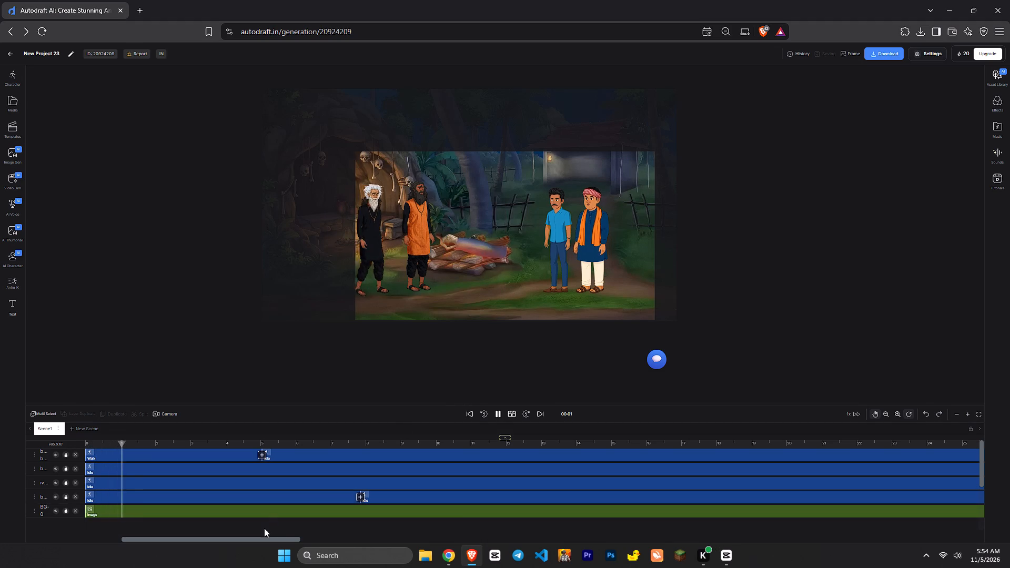
pyautogui.doubleClick(331, 440)
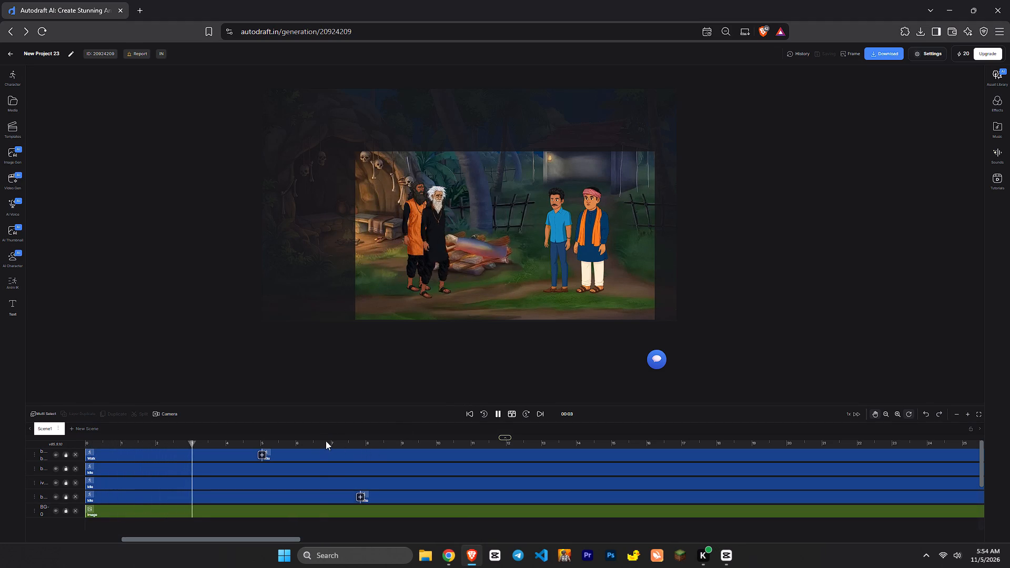
pyautogui.click(319, 444)
pyautogui.moveTo(319, 444); pyautogui.dragTo(650, 445)
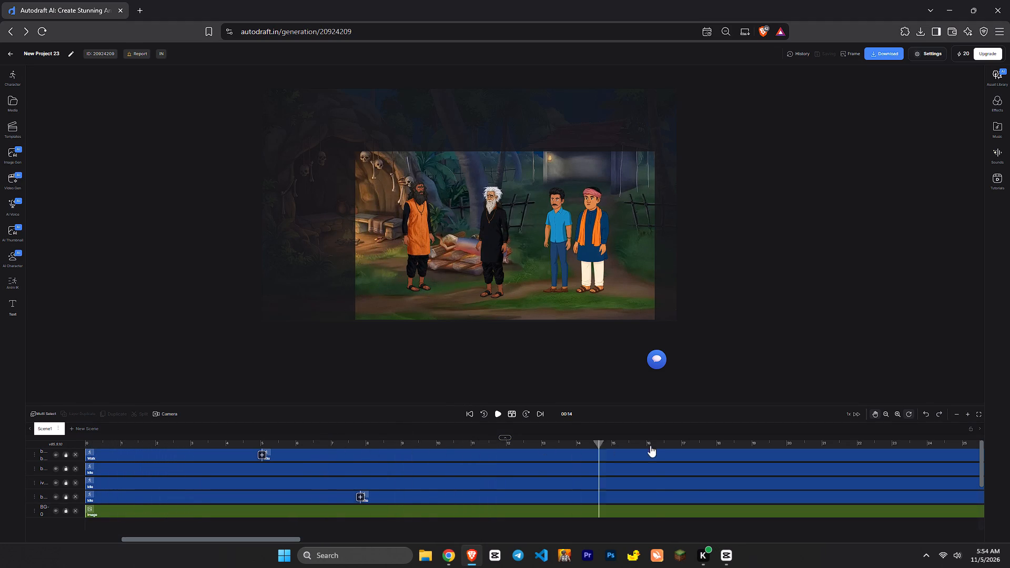
pyautogui.moveTo(650, 445); pyautogui.dragTo(702, 450)
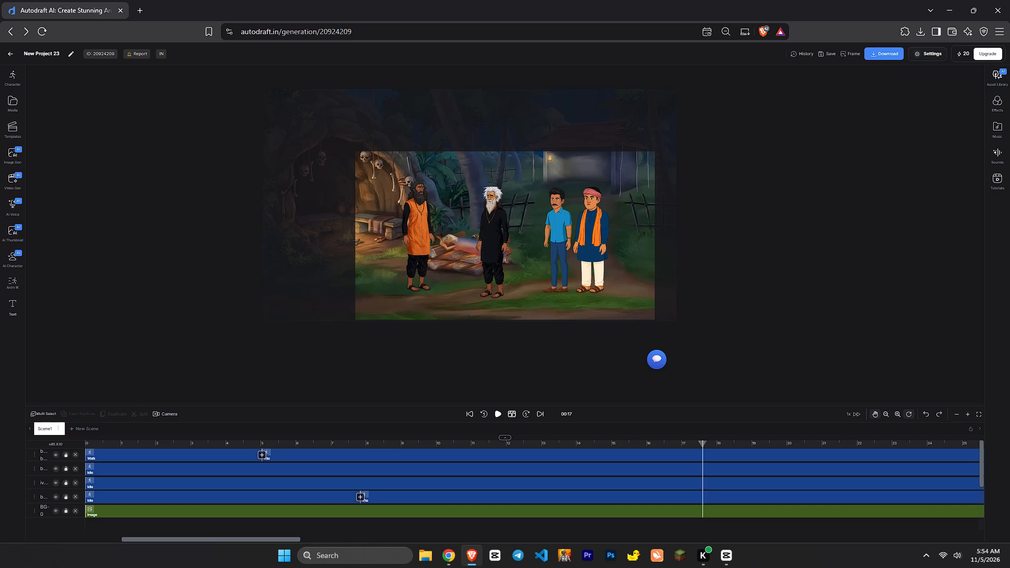
pyautogui.click(487, 496)
pyautogui.moveTo(483, 496); pyautogui.dragTo(828, 495)
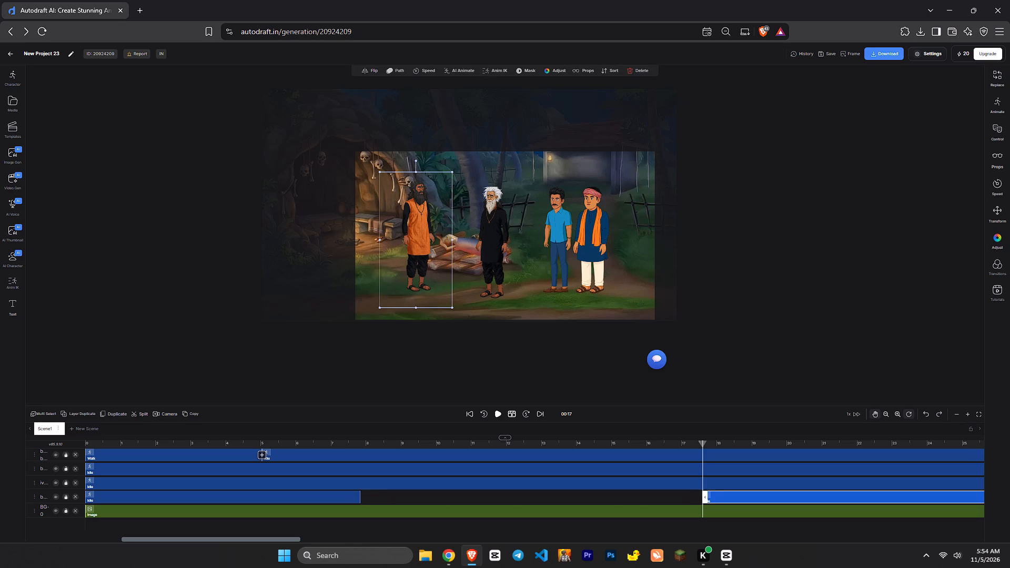
pyautogui.moveTo(828, 495); pyautogui.dragTo(827, 495)
pyautogui.click(353, 500)
pyautogui.moveTo(358, 498); pyautogui.dragTo(370, 496)
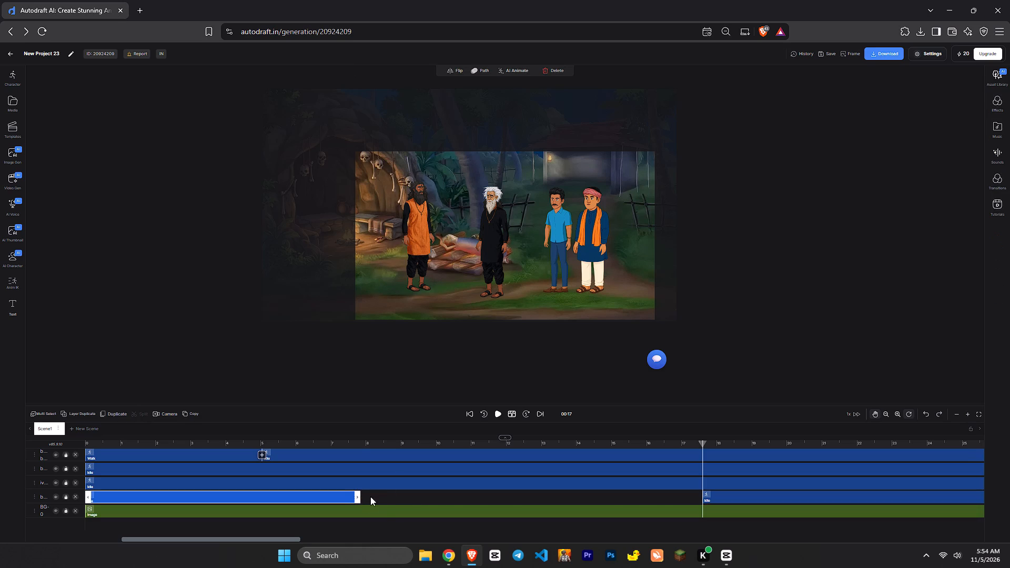
pyautogui.moveTo(370, 496); pyautogui.dragTo(701, 496)
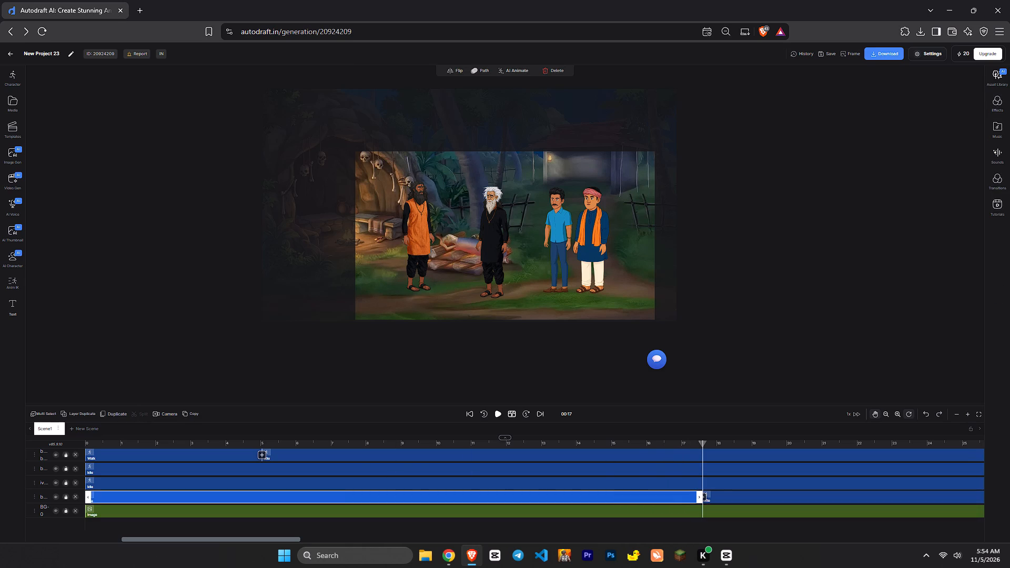
# Add a camera at 5 s and frame it closely on the white-haired baba's head.
pyautogui.click(262, 443)
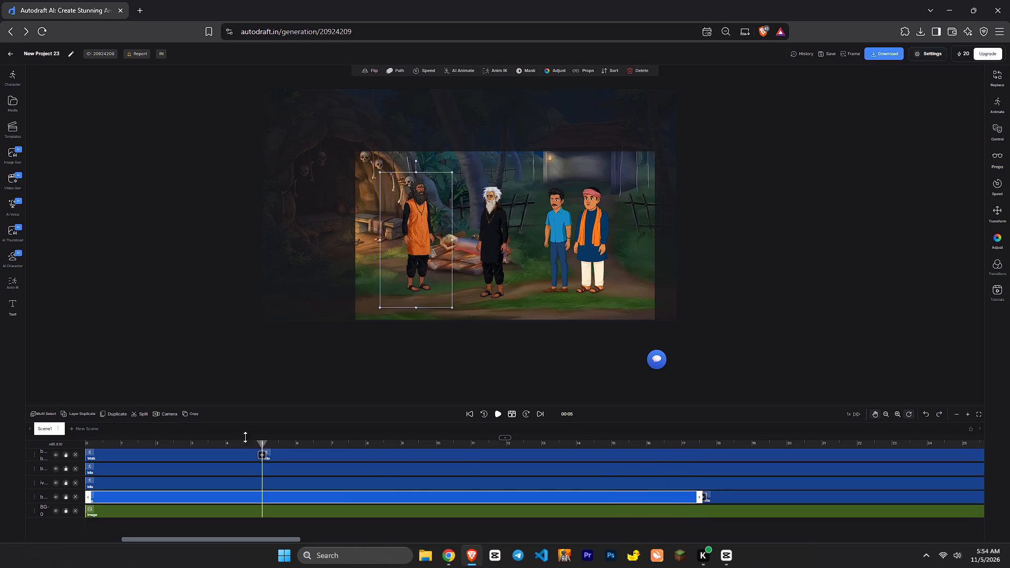
pyautogui.click(159, 413)
pyautogui.click(396, 164)
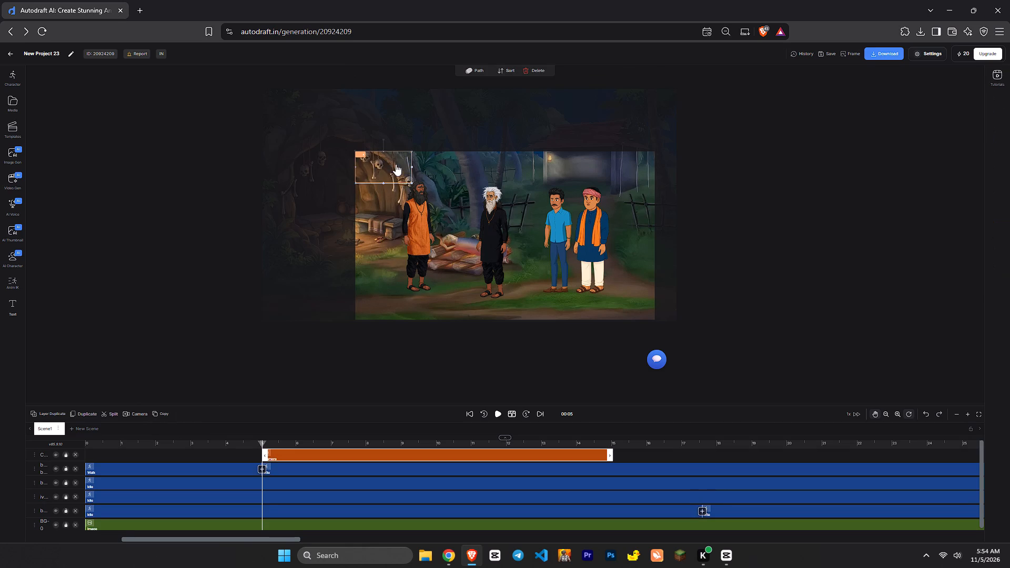
pyautogui.moveTo(396, 164); pyautogui.dragTo(502, 197)
pyautogui.click(478, 69)
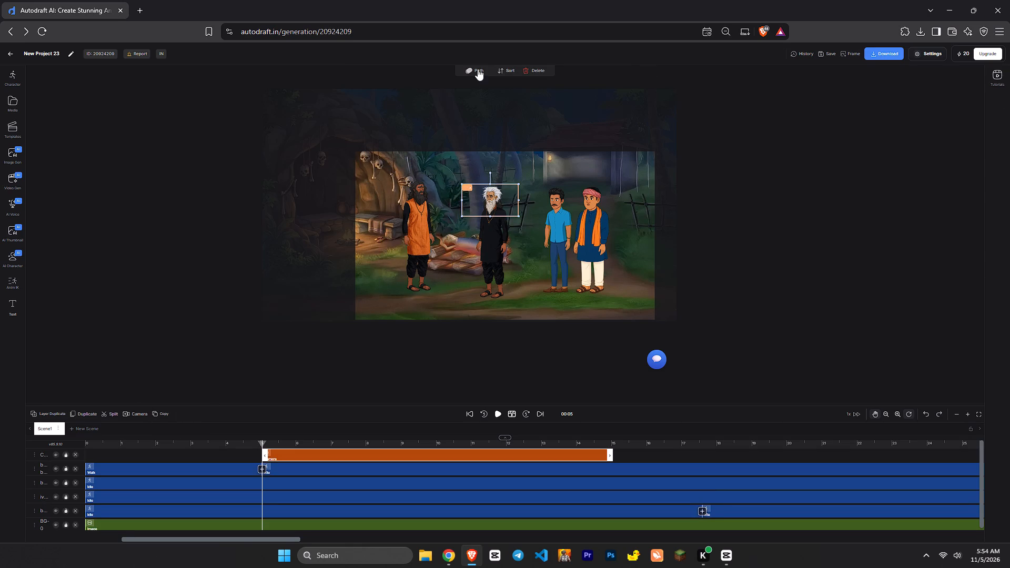
pyautogui.click(415, 163)
pyautogui.moveTo(440, 200); pyautogui.dragTo(536, 224)
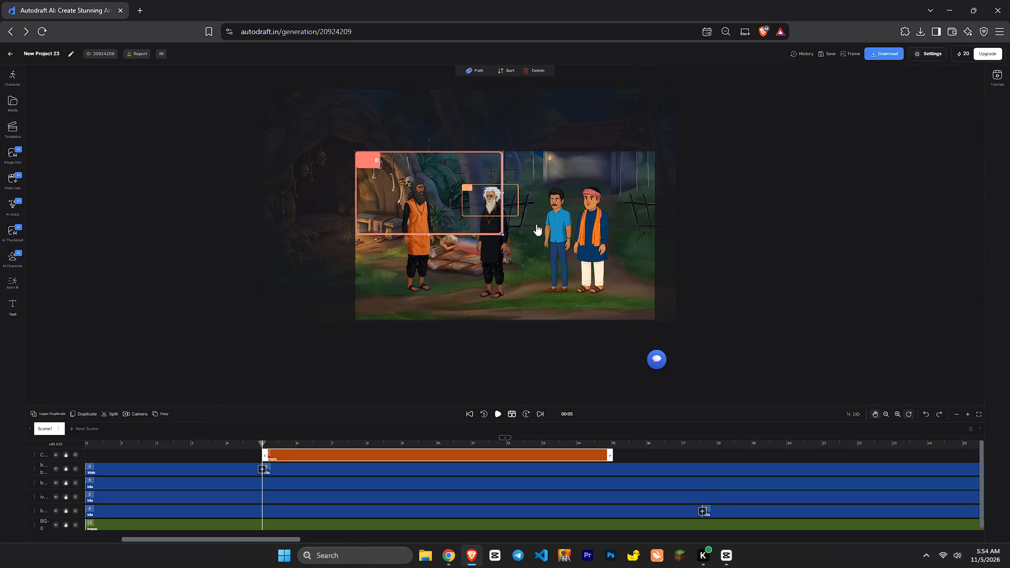
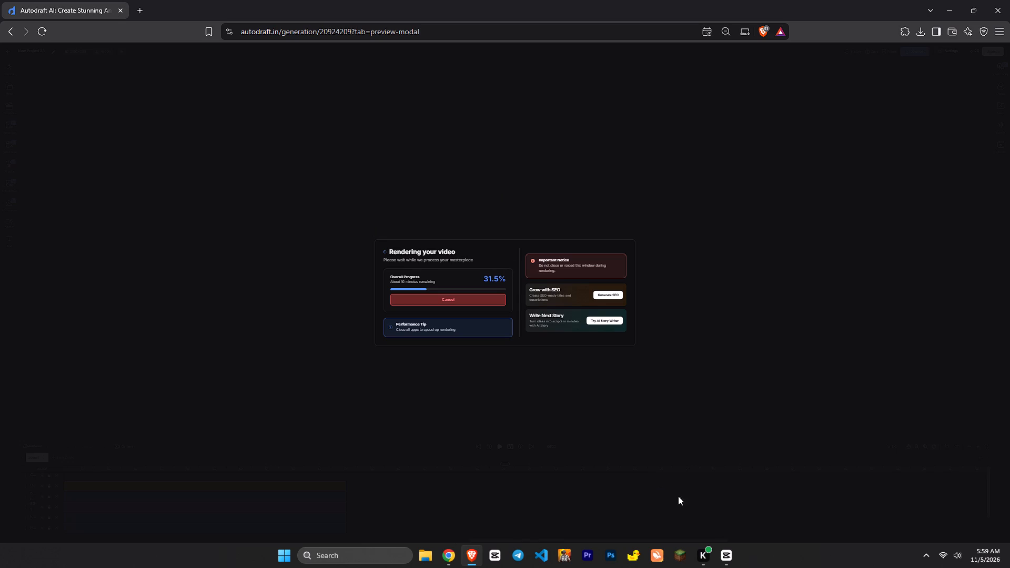
pyautogui.click(732, 547)
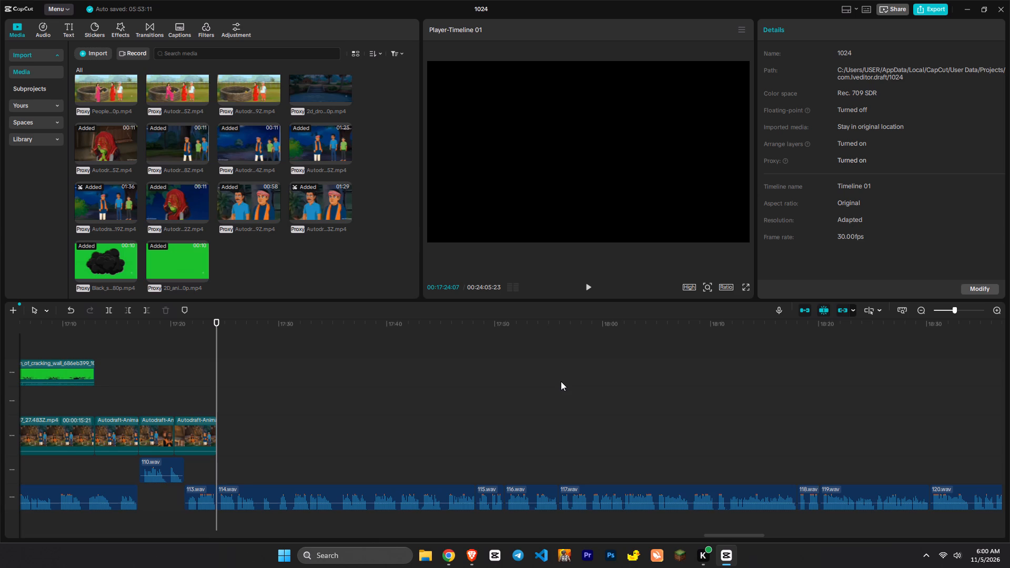
pyautogui.click(478, 556)
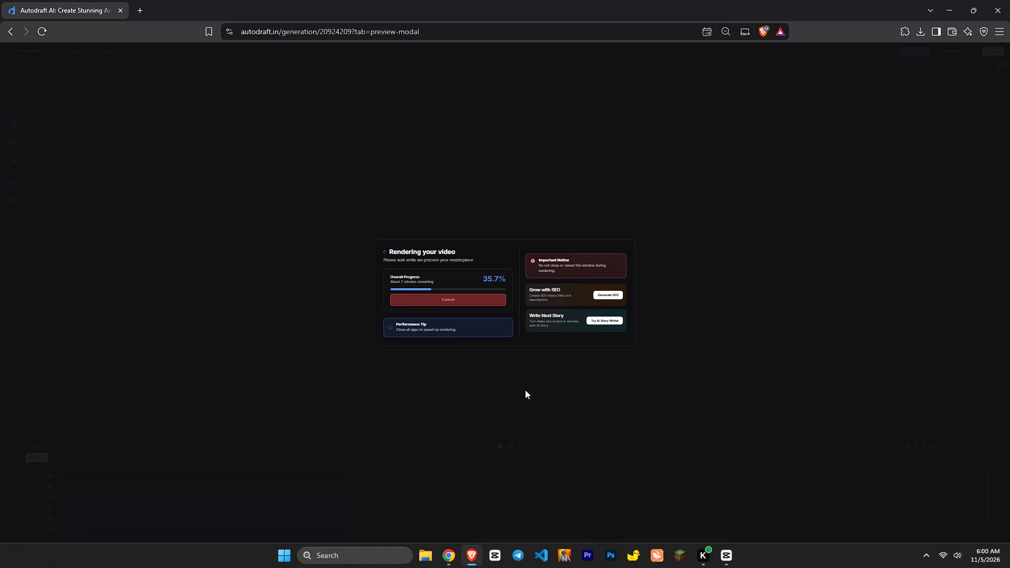
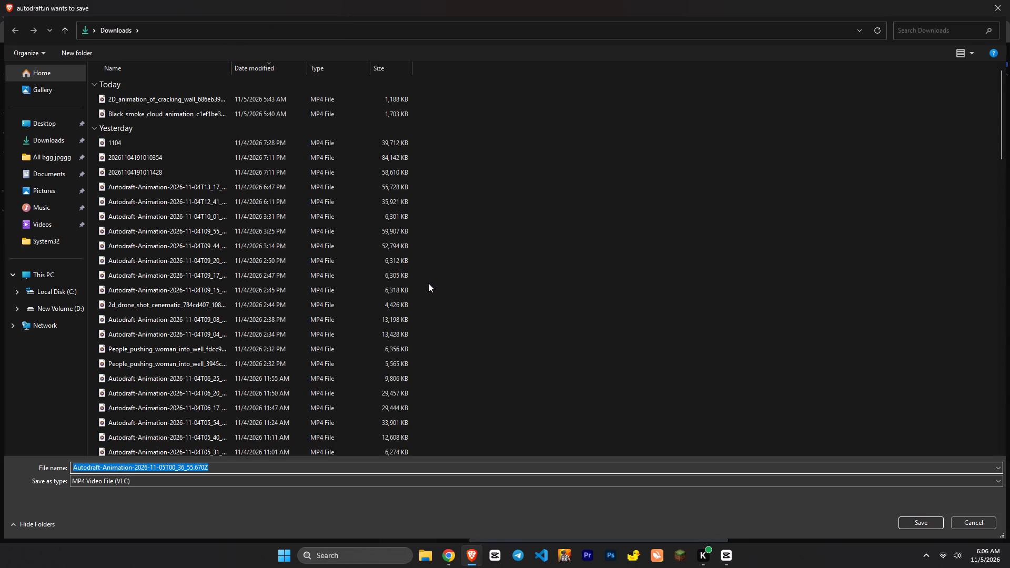
# Save the rendered Autodraft animation to the Downloads folder under its suggested file name.
pyautogui.click(922, 518)
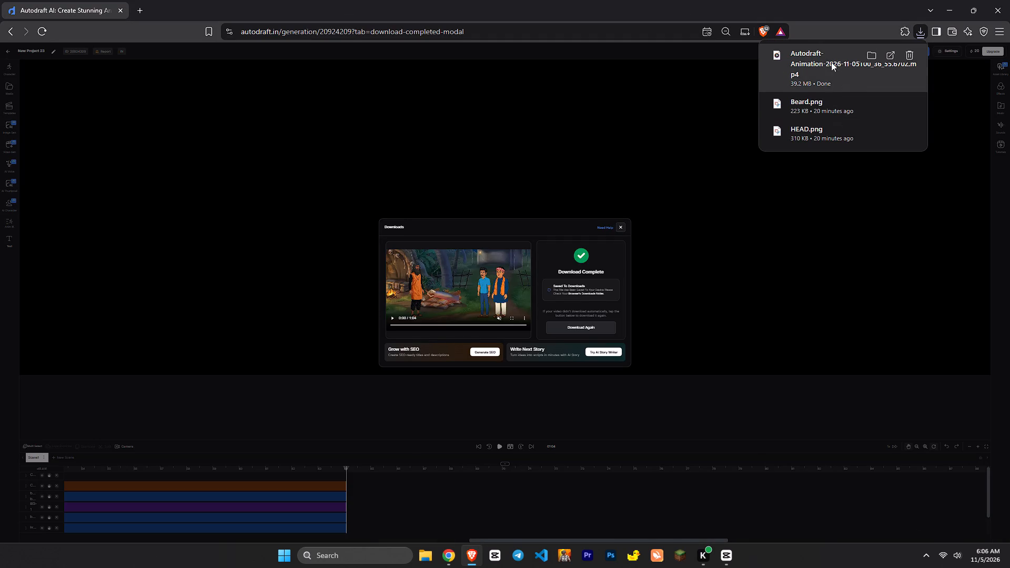
# Switch to CapCut, adding the downloaded cave animation to the main video track directly after the last clip, at 00:17:24:07.
pyautogui.moveTo(831, 62); pyautogui.dragTo(371, 446)
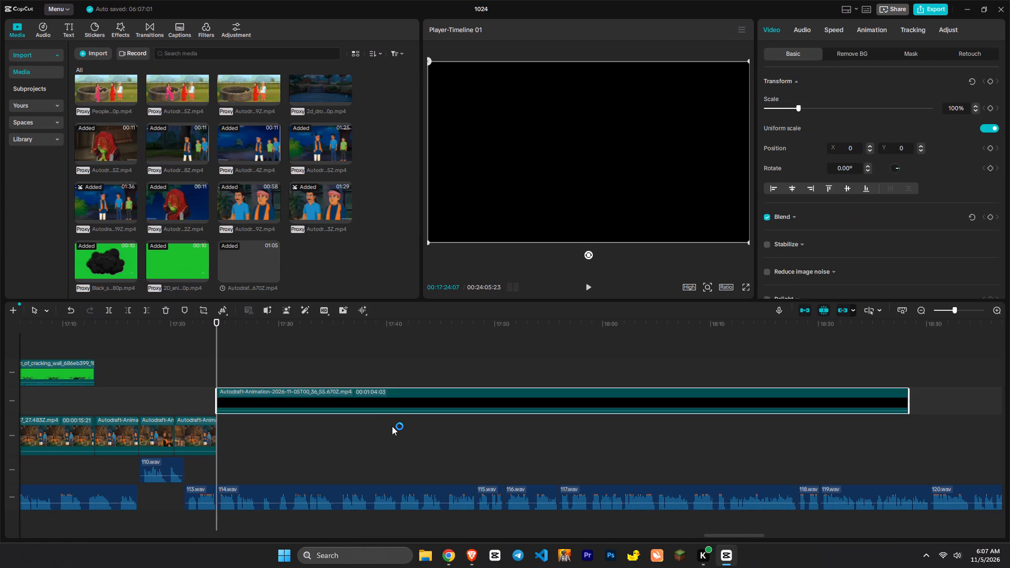
pyautogui.moveTo(387, 405); pyautogui.dragTo(375, 444)
# Review the join with the new clip and insert a freeze frame at its very start, 00:17:24:07.
pyautogui.press('space')
pyautogui.press('x')
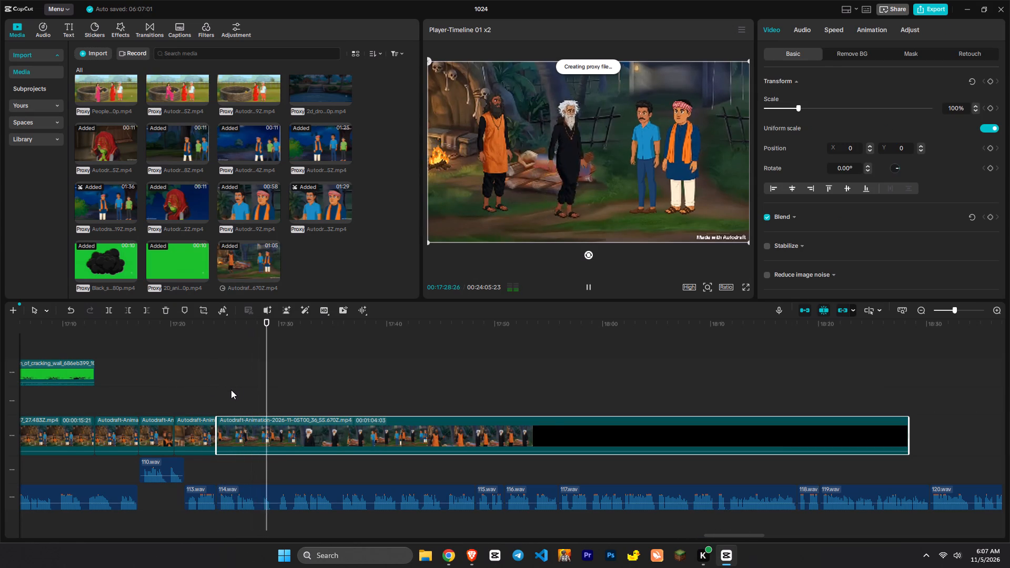
pyautogui.click(211, 380)
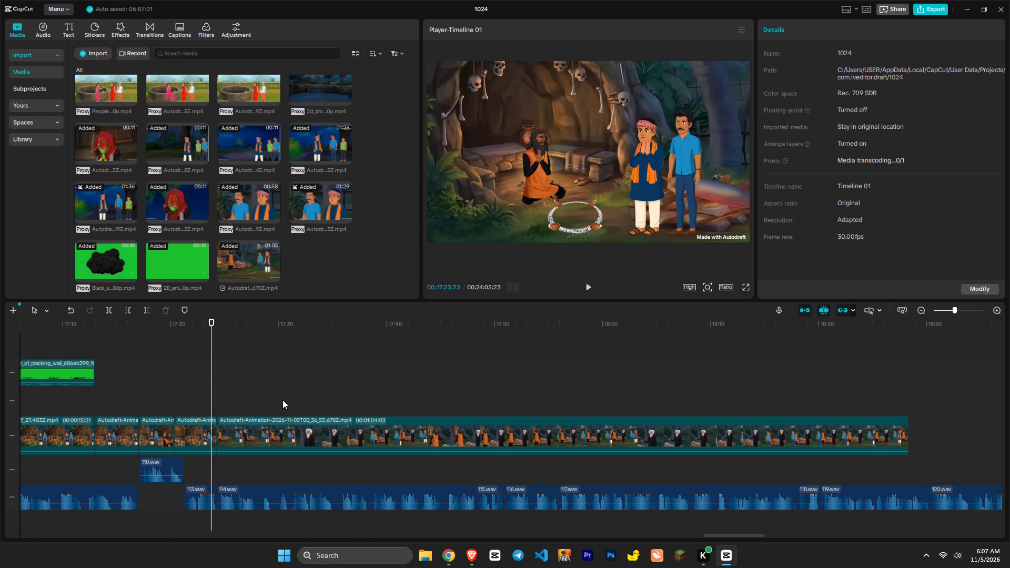
pyautogui.press('space')
pyautogui.press('x')
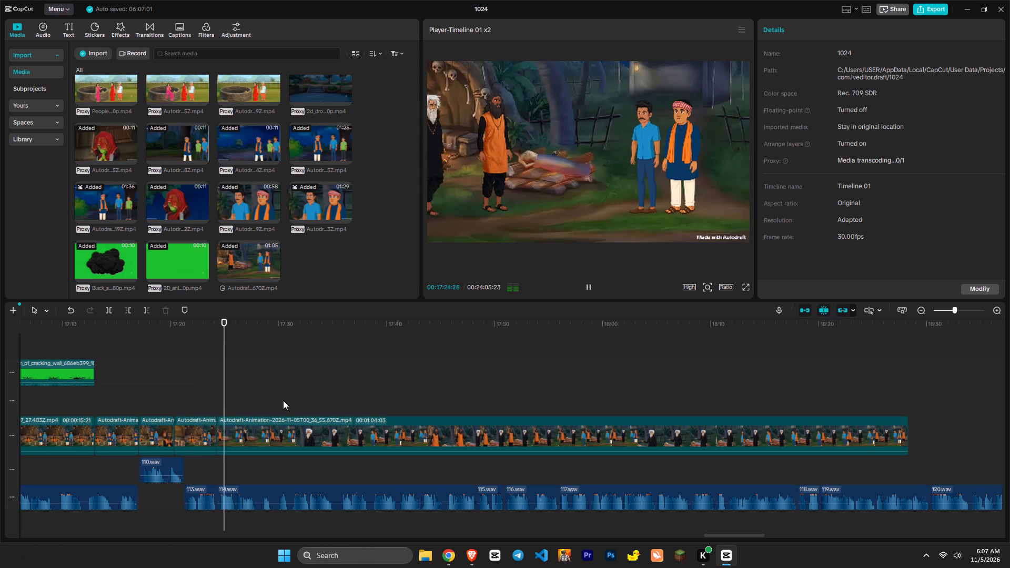
pyautogui.press('space')
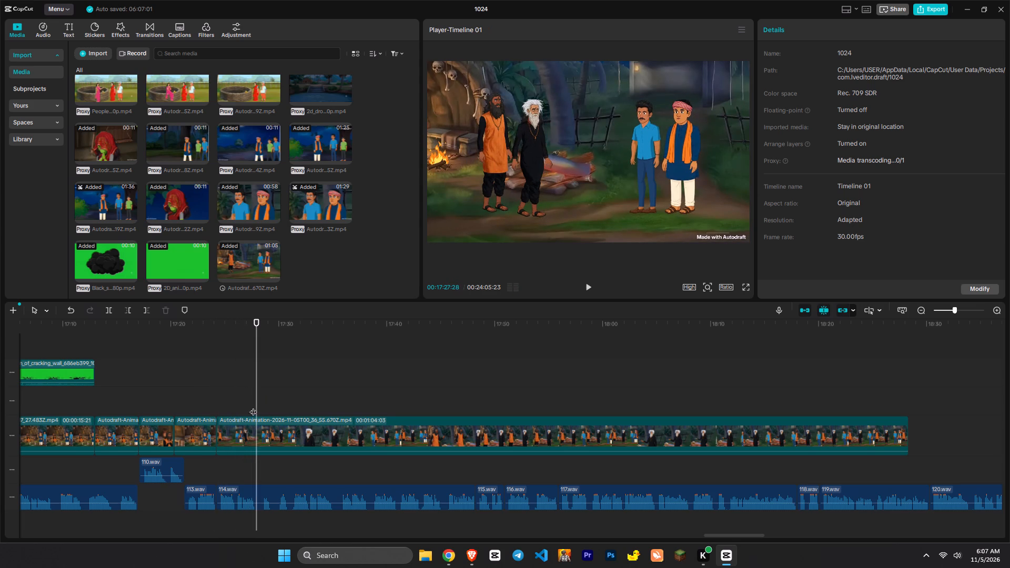
pyautogui.moveTo(254, 401); pyautogui.dragTo(224, 406)
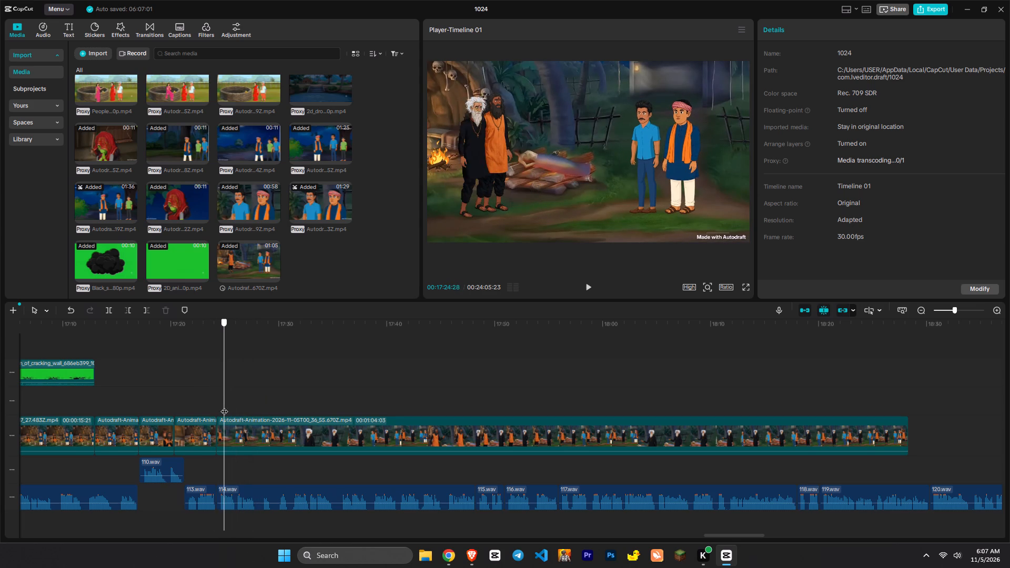
pyautogui.moveTo(224, 406); pyautogui.dragTo(217, 409)
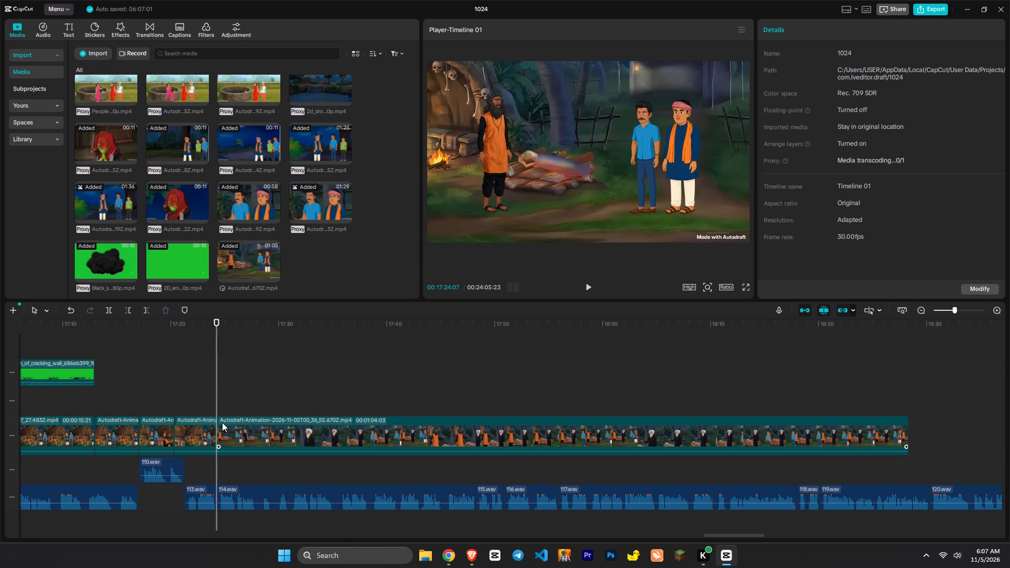
pyautogui.click(227, 423)
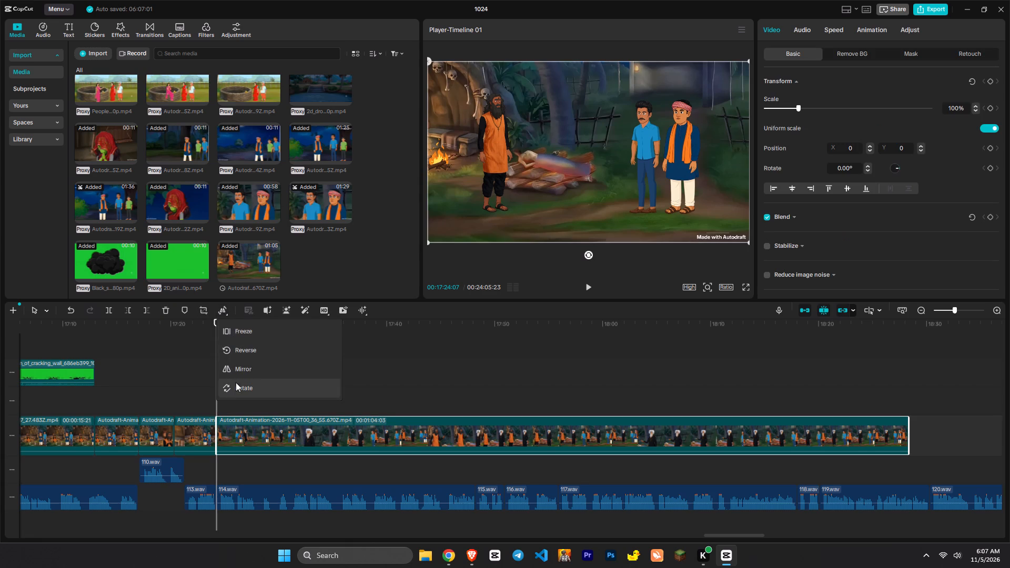
pyautogui.click(247, 329)
# Play the voice line over the new clip and split the clip at 00:17:44:14, before the orange-robed man's close shot.
pyautogui.press('space')
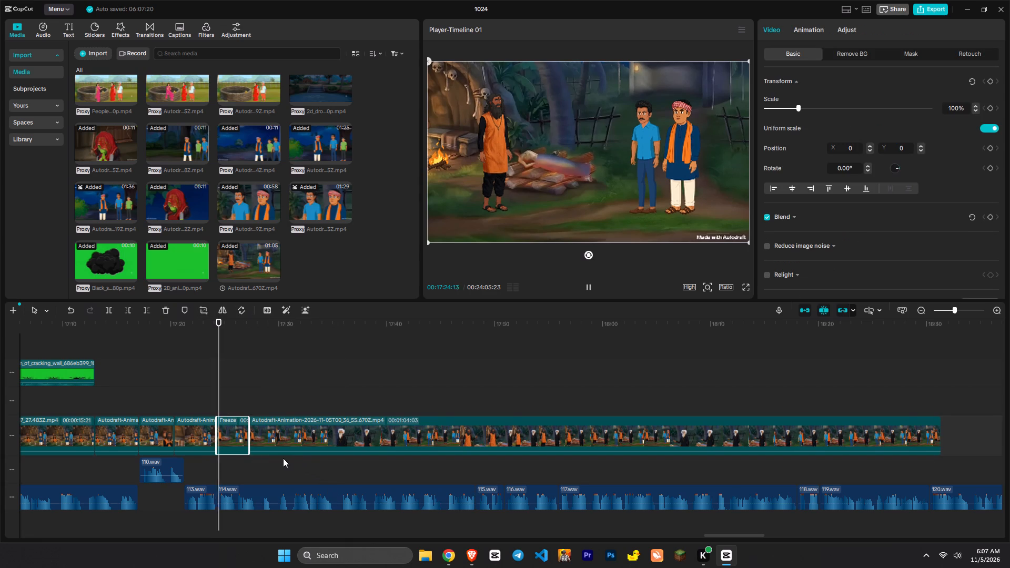
pyautogui.press('x')
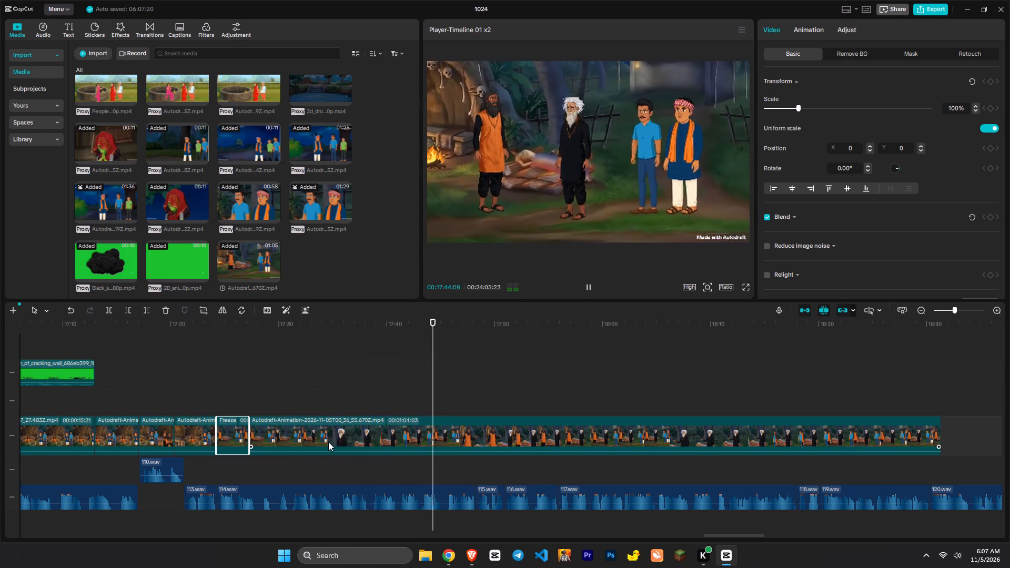
pyautogui.click(442, 407)
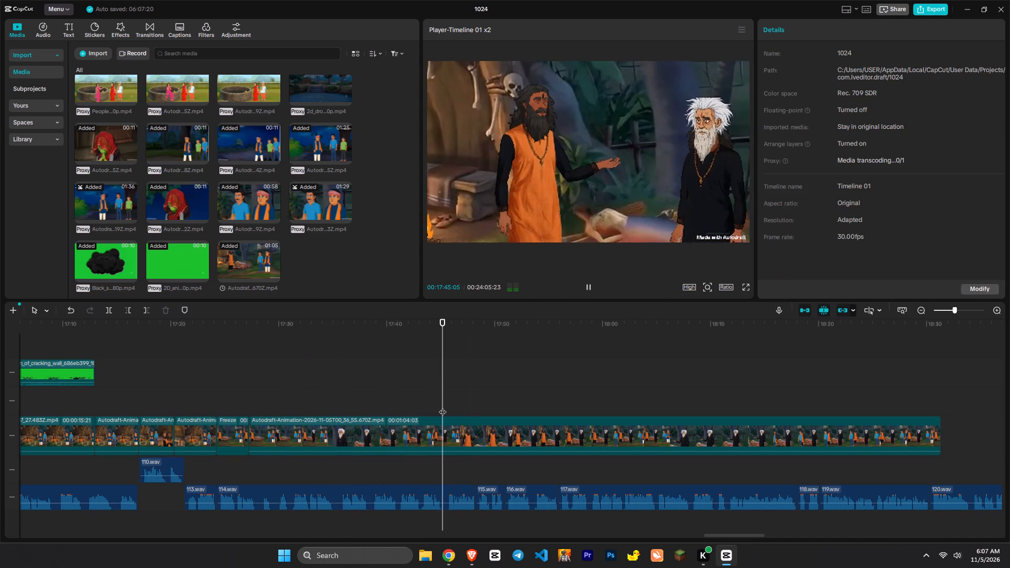
pyautogui.moveTo(442, 407); pyautogui.dragTo(435, 416)
pyautogui.press('c')
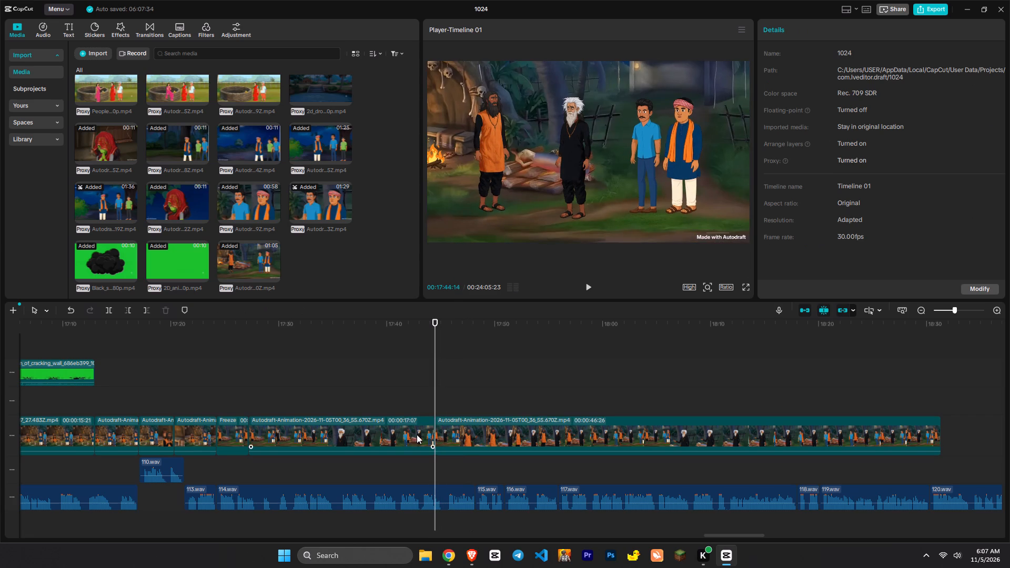
# Split the first part of the new clip at 00:17:32:09, where the white-bearded man's close-up begins.
pyautogui.click(401, 438)
pyautogui.click(360, 403)
pyautogui.click(360, 440)
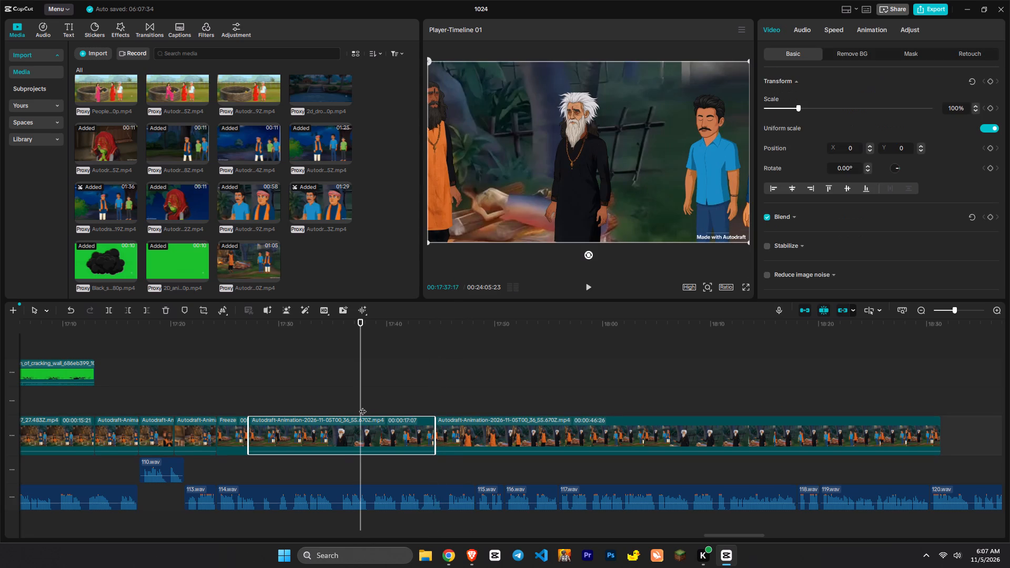
pyautogui.moveTo(362, 402); pyautogui.dragTo(301, 441)
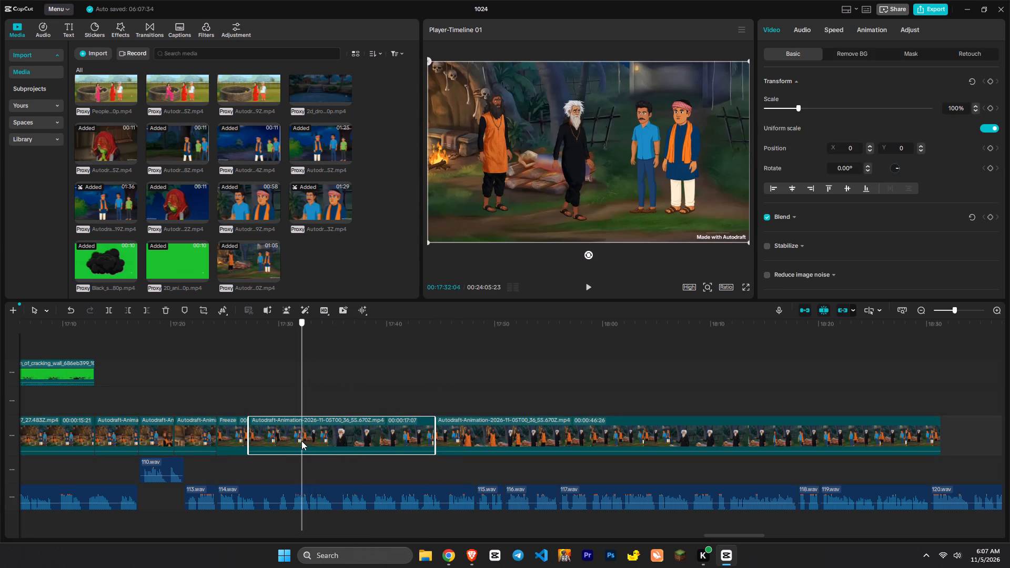
pyautogui.moveTo(301, 441); pyautogui.dragTo(304, 440)
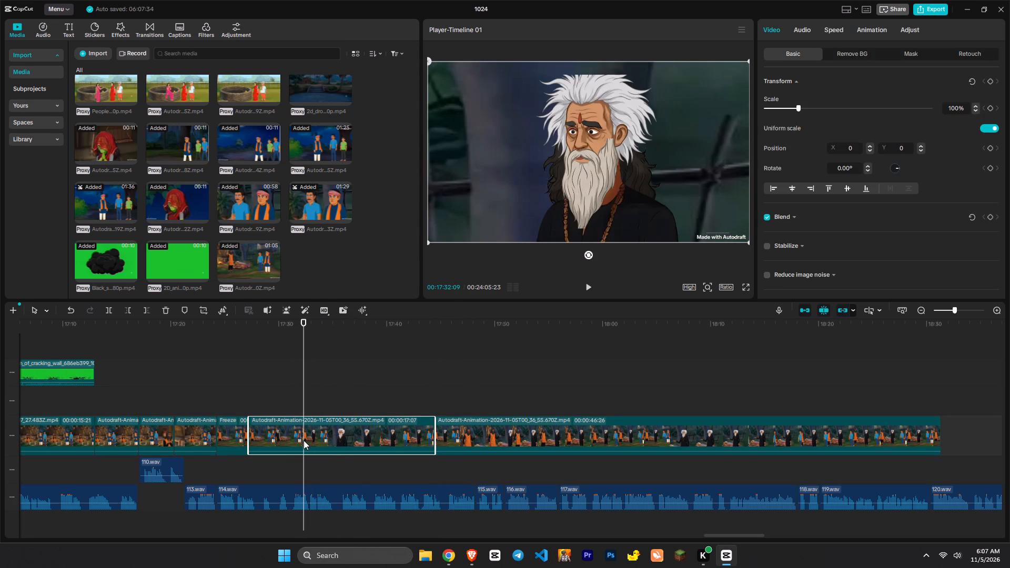
pyautogui.press('c')
# Copy the segment starting with the white-bearded man's close-up and insert the copy into the main track at 00:17:44:14.
pyautogui.click(339, 441)
pyautogui.hotkey('ctrl', 'c')
pyautogui.hotkey('ctrl', 'v')
pyautogui.moveTo(403, 397); pyautogui.dragTo(453, 432)
# Play the inserted close-up copy and cut off everything in it after 00:17:48:21.
pyautogui.press('space')
pyautogui.write('x')
pyautogui.click(428, 386)
pyautogui.press('space')
pyautogui.write('x')
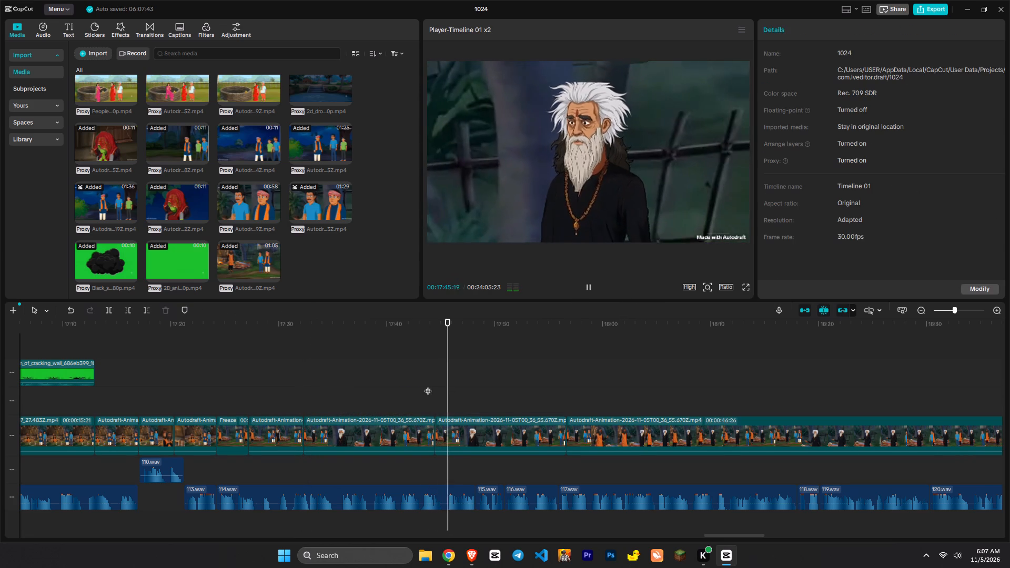
pyautogui.press('space')
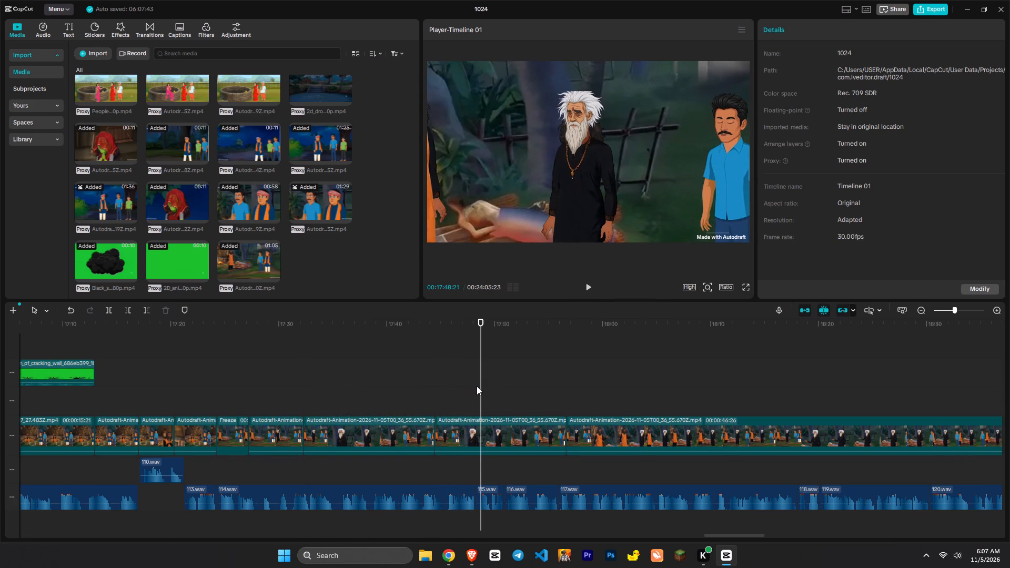
pyautogui.write('w')
# Trim about 21 frames from the start of the following orange-robed man's clip, closing the gap.
pyautogui.press('space')
pyautogui.press('space')
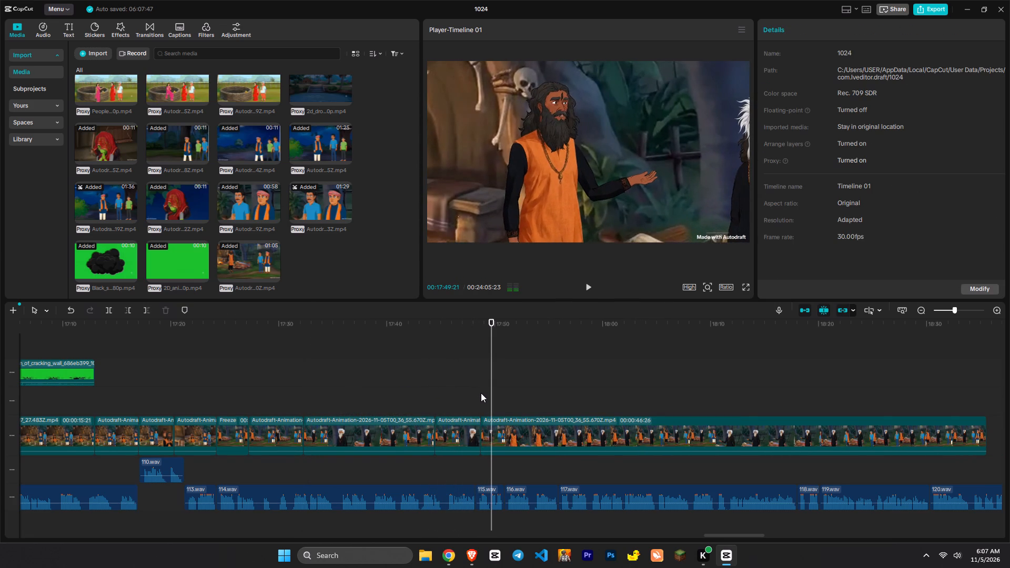
pyautogui.click(503, 425)
pyautogui.click(490, 408)
pyautogui.press('q')
# Play the orange-robed man's shot against voice line 115.wav and split it at 00:17:50:27.
pyautogui.press('space')
pyautogui.write('x')
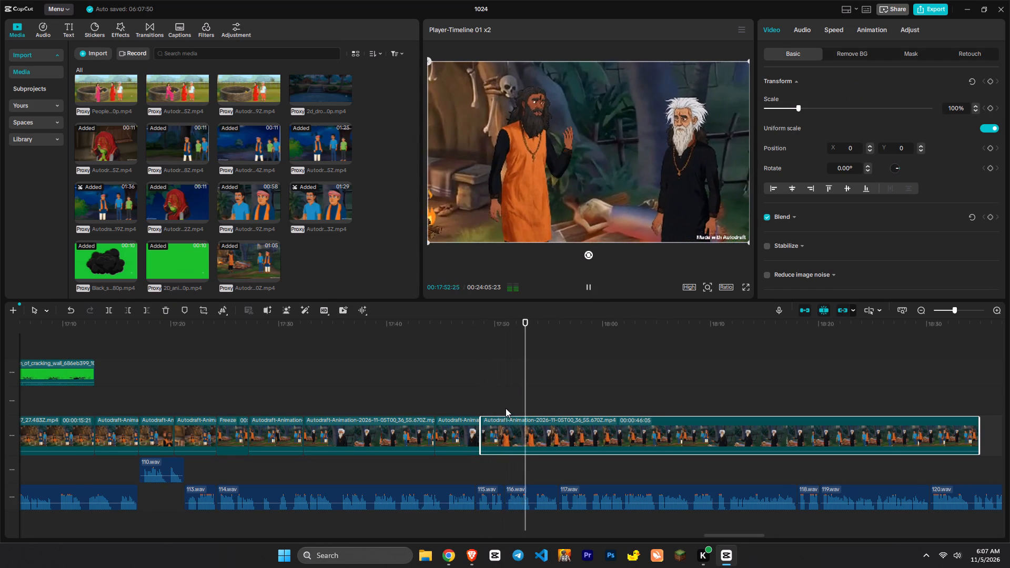
pyautogui.click(506, 401)
pyautogui.press('space')
pyautogui.write('x')
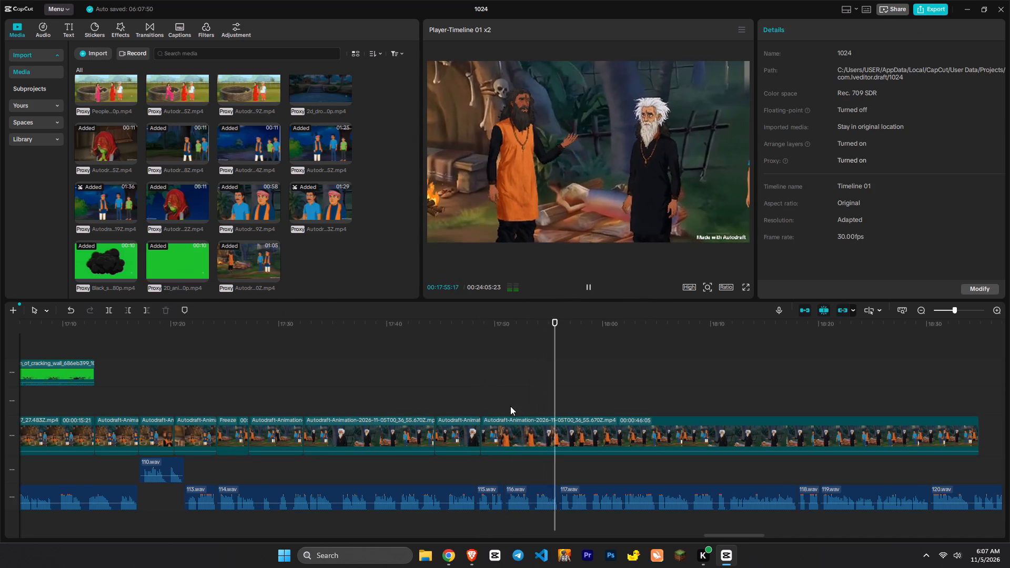
pyautogui.doubleClick(509, 404)
pyautogui.click(513, 426)
pyautogui.press('c')
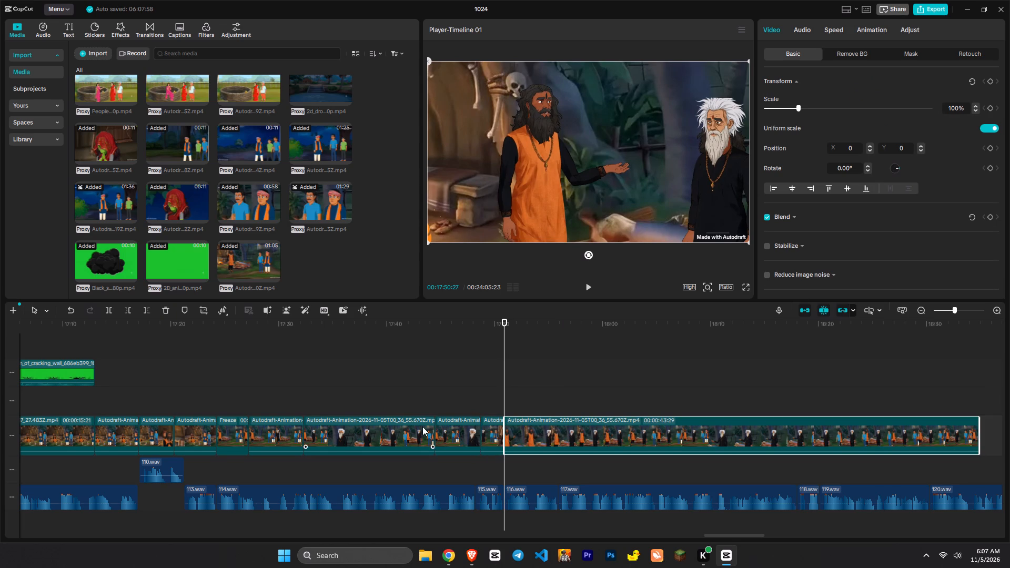
# Insert a copy of the short white-bearded man close-up at 00:17:50:27 and delete the extra long clip pasted along with it.
pyautogui.keyDown('ctrl'); pyautogui.click(457, 425); pyautogui.keyUp('ctrl')
pyautogui.hotkey('ctrl', 'c')
pyautogui.hotkey('ctrl', 'v')
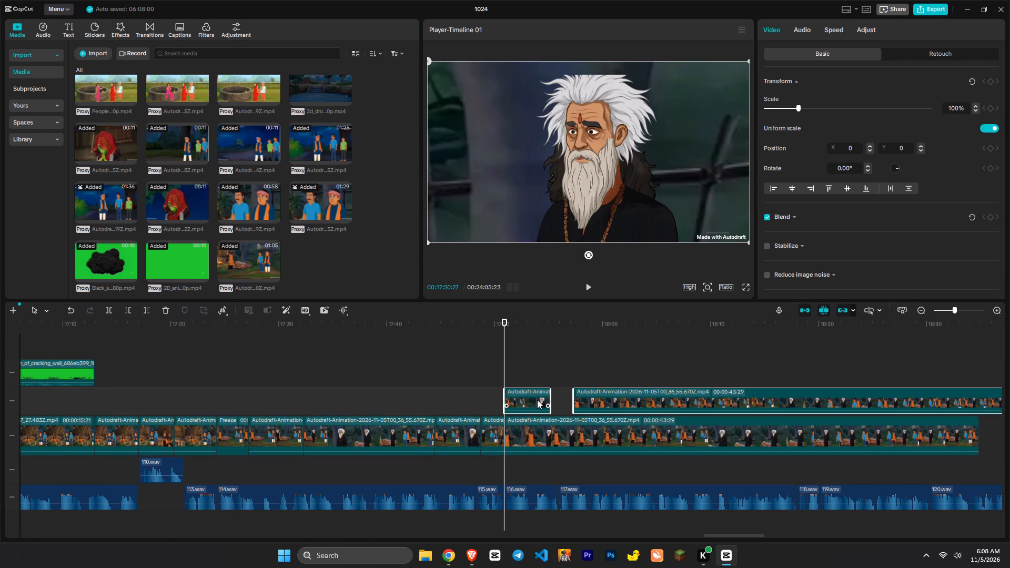
pyautogui.moveTo(537, 400); pyautogui.dragTo(537, 426)
pyautogui.press('space')
pyautogui.write('x')
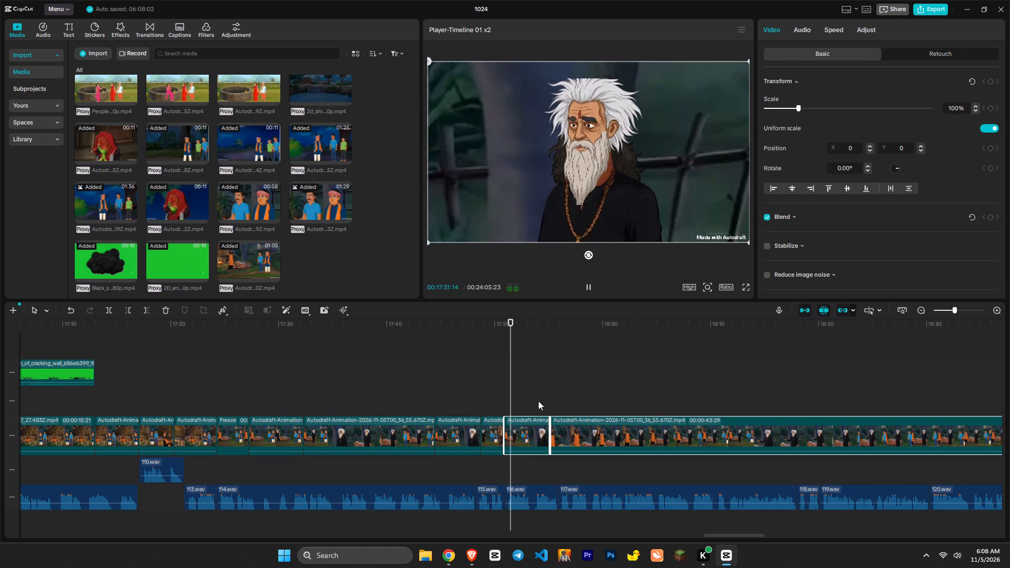
pyautogui.click(580, 430)
pyautogui.press('Delete')
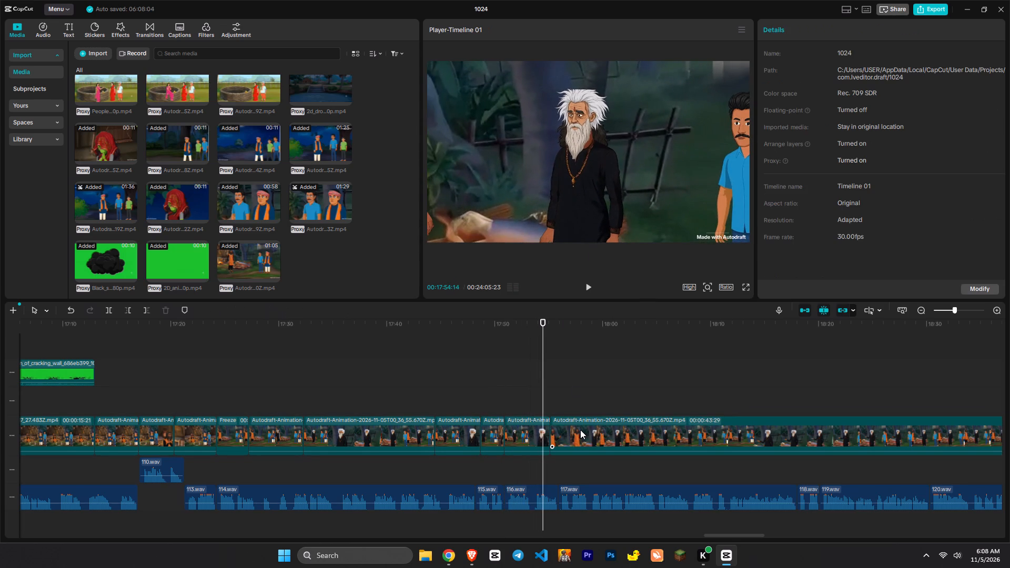
# Extend the end of the inserted white-bearded man close-up to the start of the 117.wav voice line.
pyautogui.press('space')
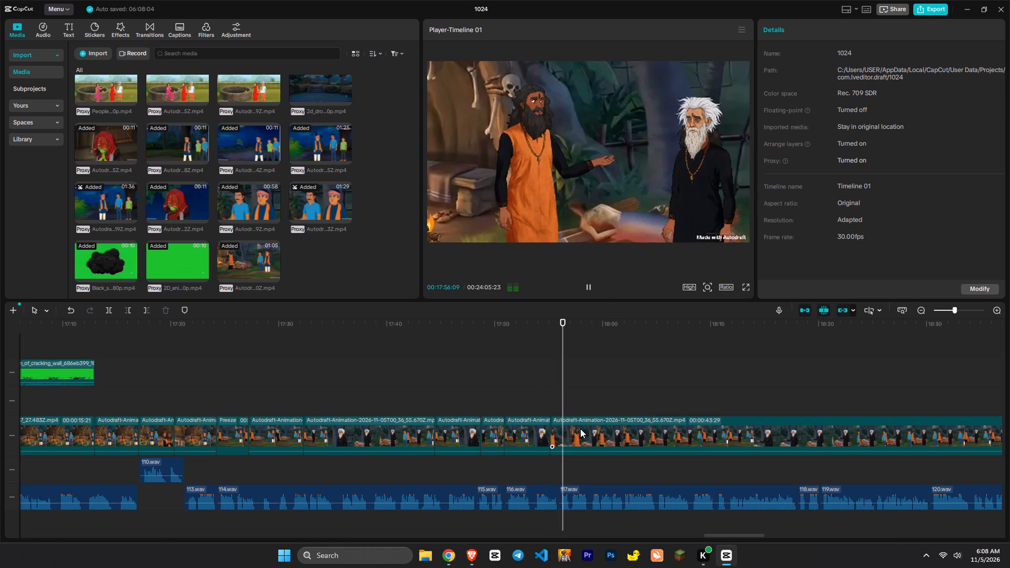
pyautogui.click(558, 432)
pyautogui.click(541, 435)
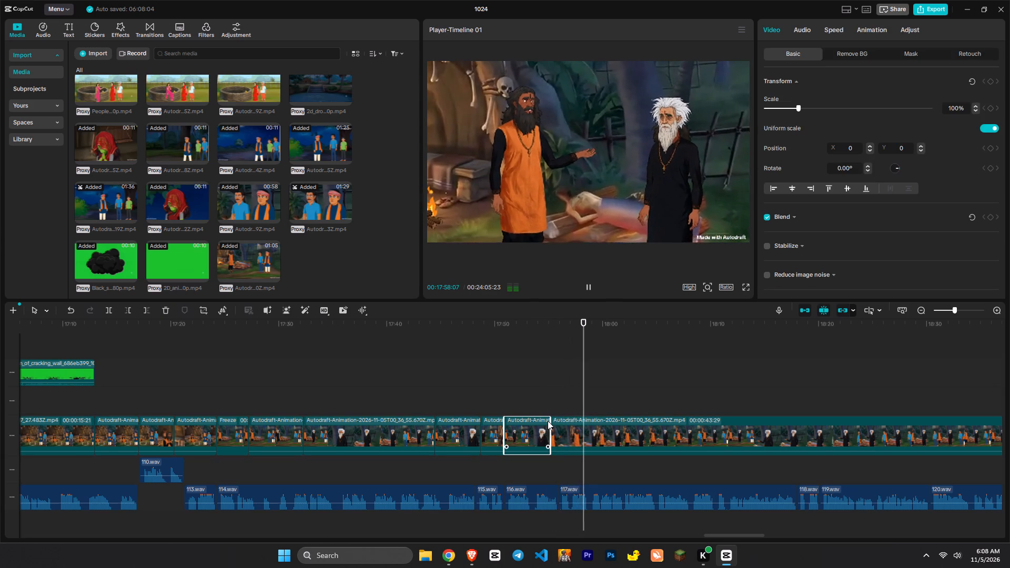
pyautogui.moveTo(549, 419); pyautogui.dragTo(555, 414)
# Split the long remaining clip at 00:18:12:23 and move its later part ahead of the earlier part.
pyautogui.keyDown('ctrl'); pyautogui.scroll(-2, 648, 412); pyautogui.keyUp('ctrl')
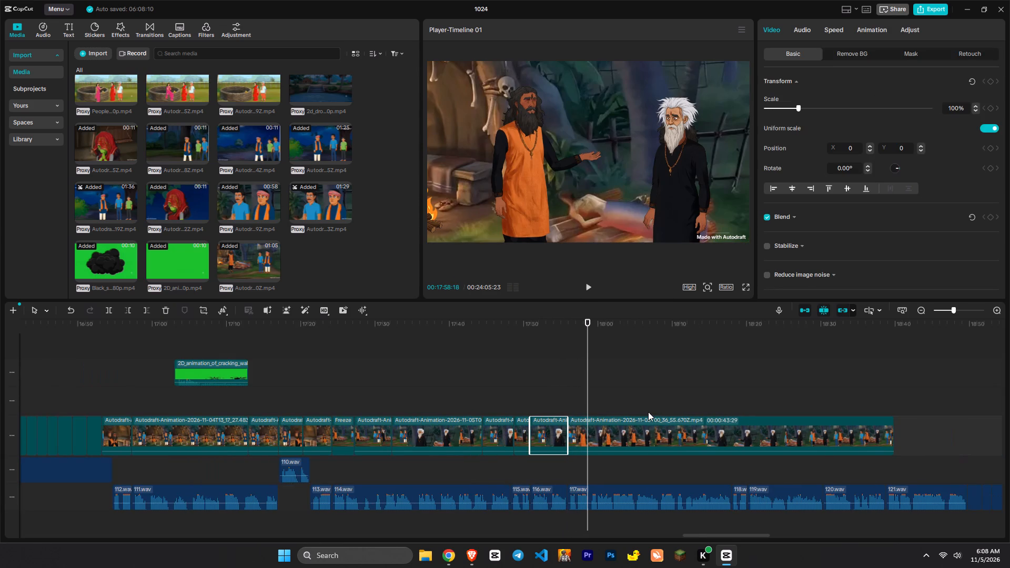
pyautogui.click(660, 388)
pyautogui.moveTo(660, 388); pyautogui.dragTo(703, 388)
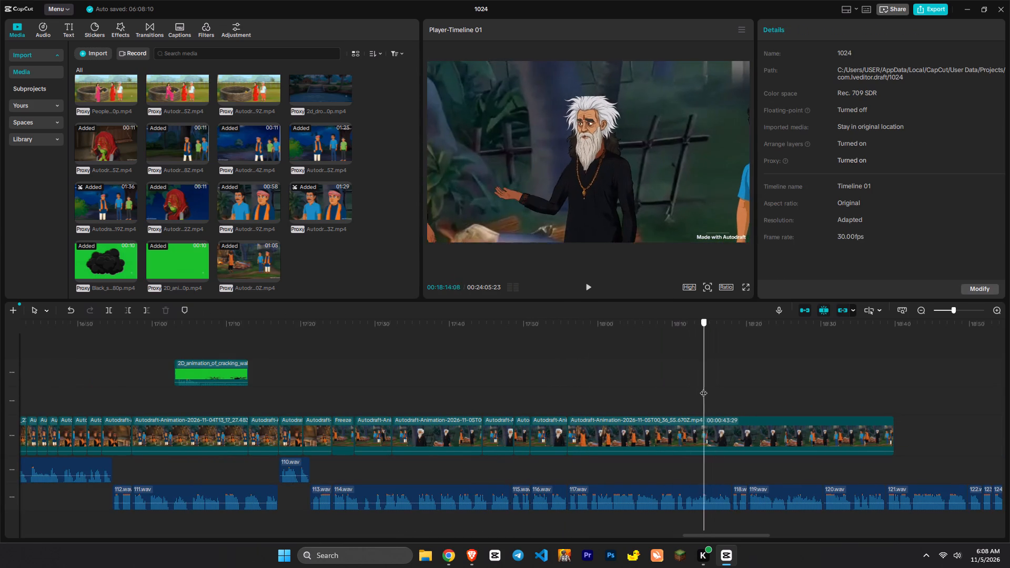
pyautogui.moveTo(703, 388); pyautogui.dragTo(693, 390)
pyautogui.press('c')
pyautogui.moveTo(753, 432); pyautogui.dragTo(593, 443)
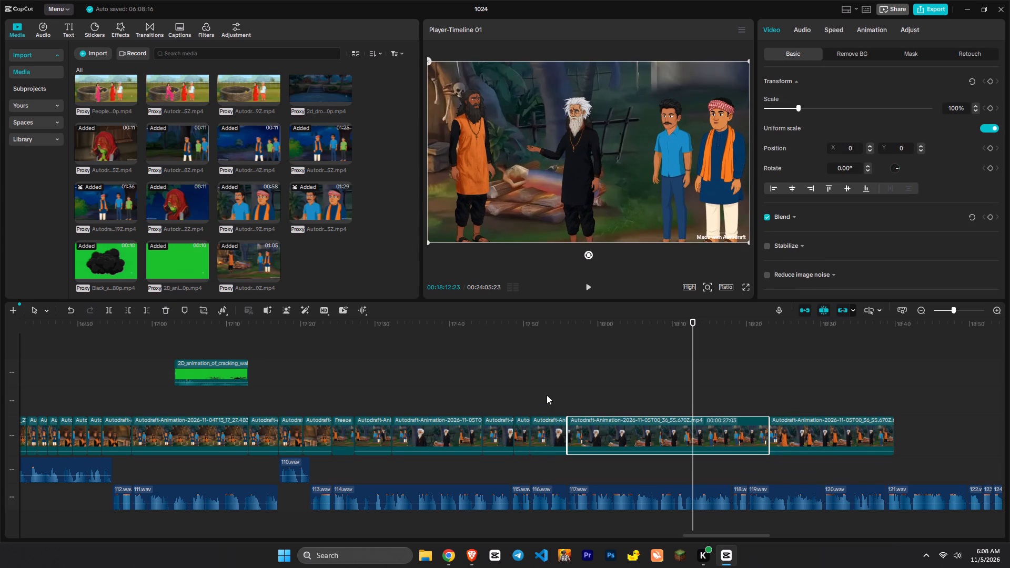
# Trim about 22 frames from the start of the moved clip so it opens on the white-bearded man's gesture.
pyautogui.click(563, 393)
pyautogui.press('space')
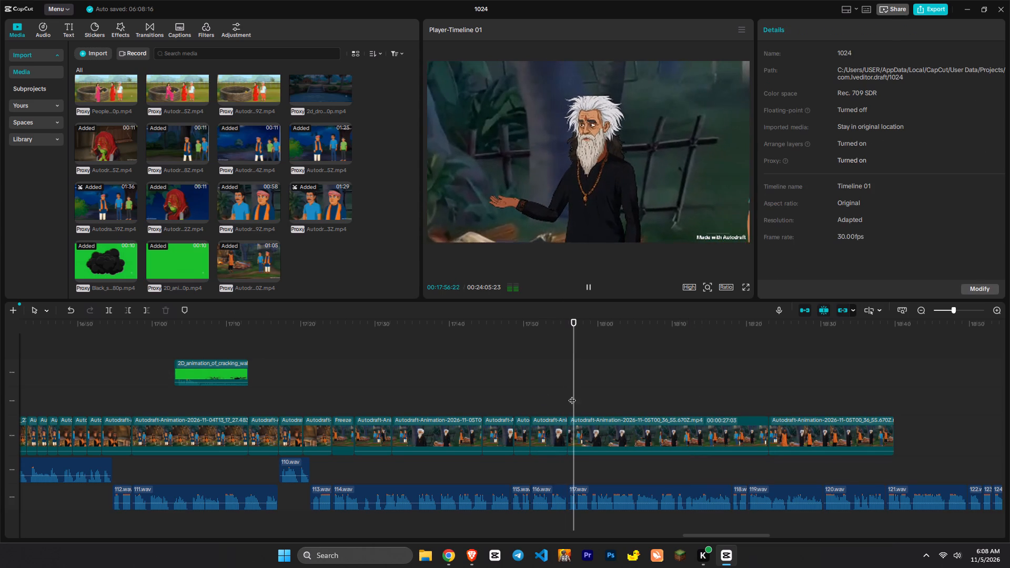
pyautogui.click(573, 395)
pyautogui.click(584, 428)
pyautogui.write('q x')
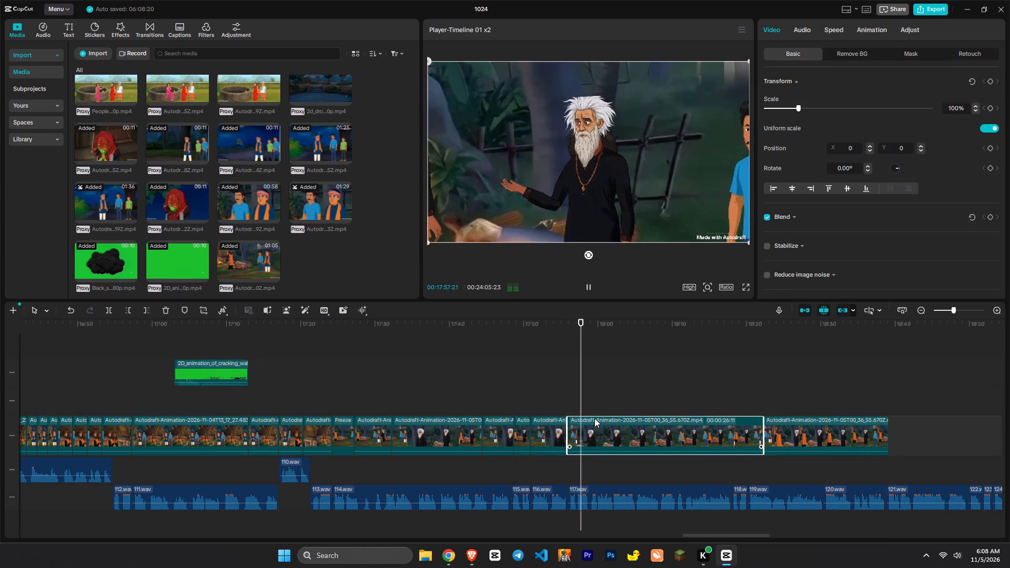
# Split the white-bearded man's gesture clip at 00:17:58:25 and move its remainder behind the orange-robed man's clip.
pyautogui.click(589, 382)
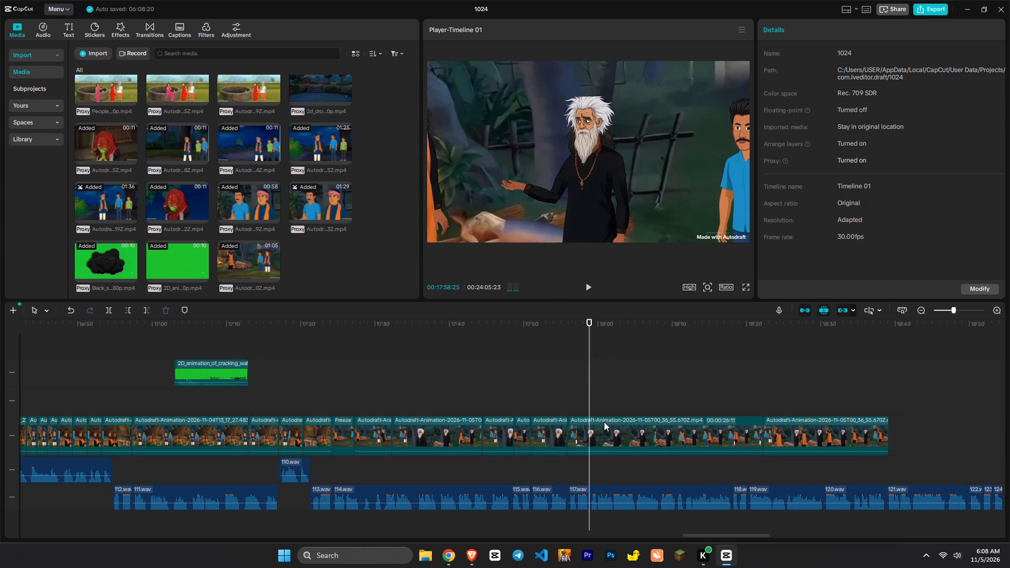
pyautogui.click(608, 429)
pyautogui.press('c')
pyautogui.moveTo(619, 431); pyautogui.dragTo(771, 423)
# Split the orange-robed man's clip at about 18:05 and move its remainder behind the white-bearded man's clip.
pyautogui.press('space')
pyautogui.press('x')
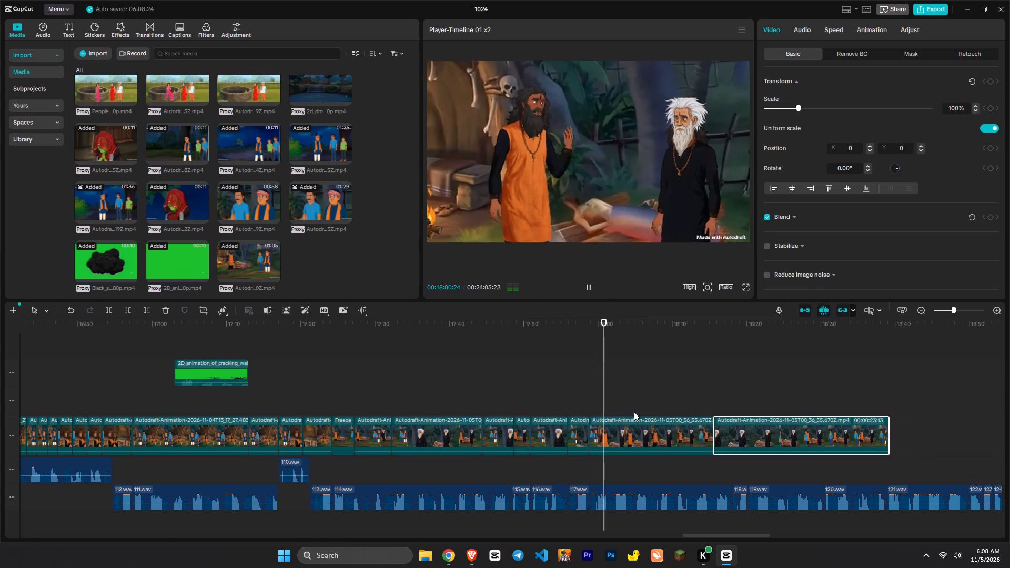
pyautogui.click(622, 425)
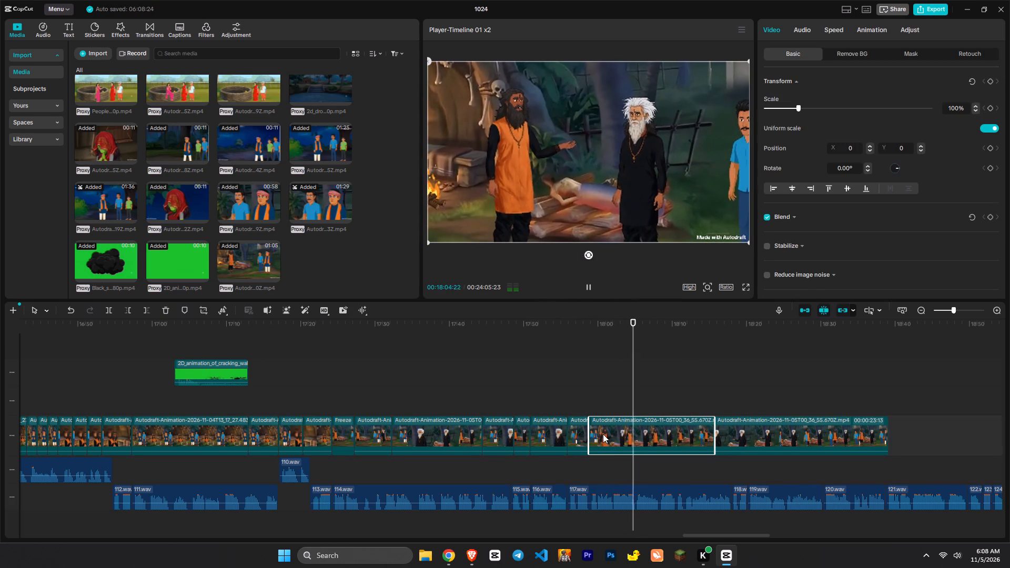
pyautogui.click(642, 392)
pyautogui.moveTo(642, 392); pyautogui.dragTo(637, 404)
pyautogui.press('c')
pyautogui.moveTo(655, 433); pyautogui.dragTo(791, 433)
# Split the white-bearded man's clip at about 18:08 and move the orange-robed man's last clip in at the cut.
pyautogui.press('space')
pyautogui.press('x')
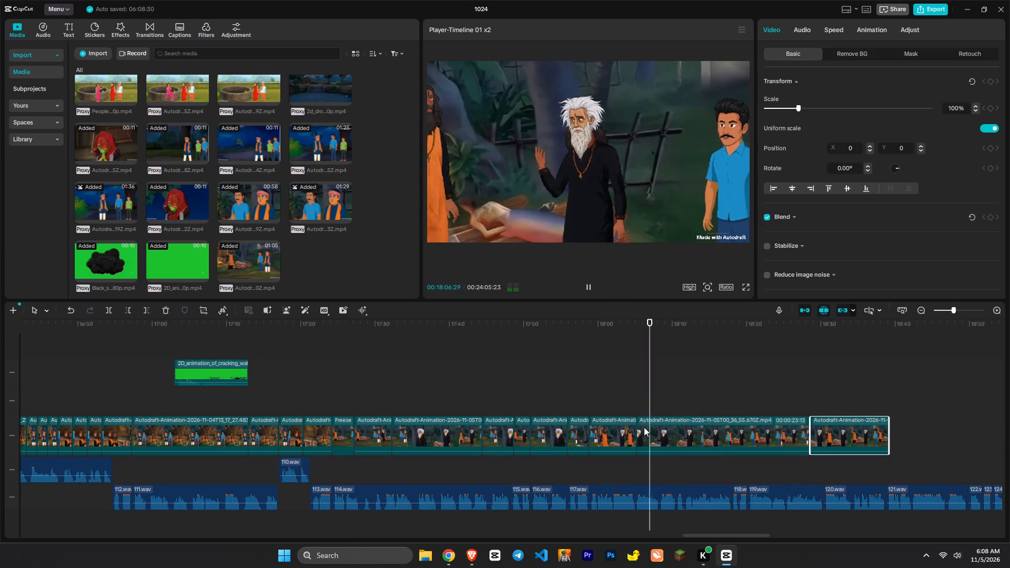
pyautogui.click(659, 388)
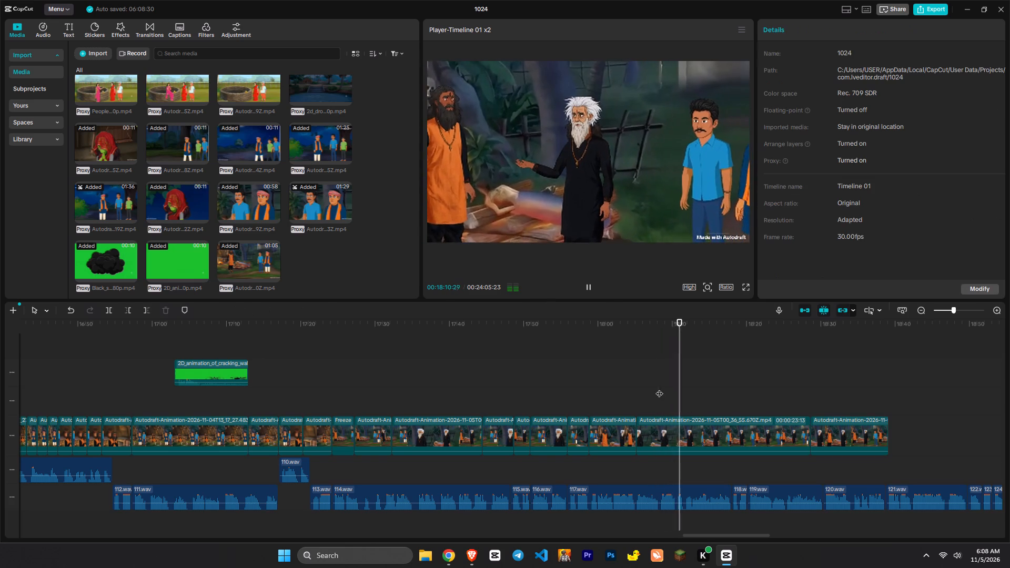
pyautogui.press('c')
pyautogui.moveTo(845, 433); pyautogui.dragTo(695, 443)
# Extend the start of the inserted orange-robed man's clip by about 7 seconds.
pyautogui.press('space')
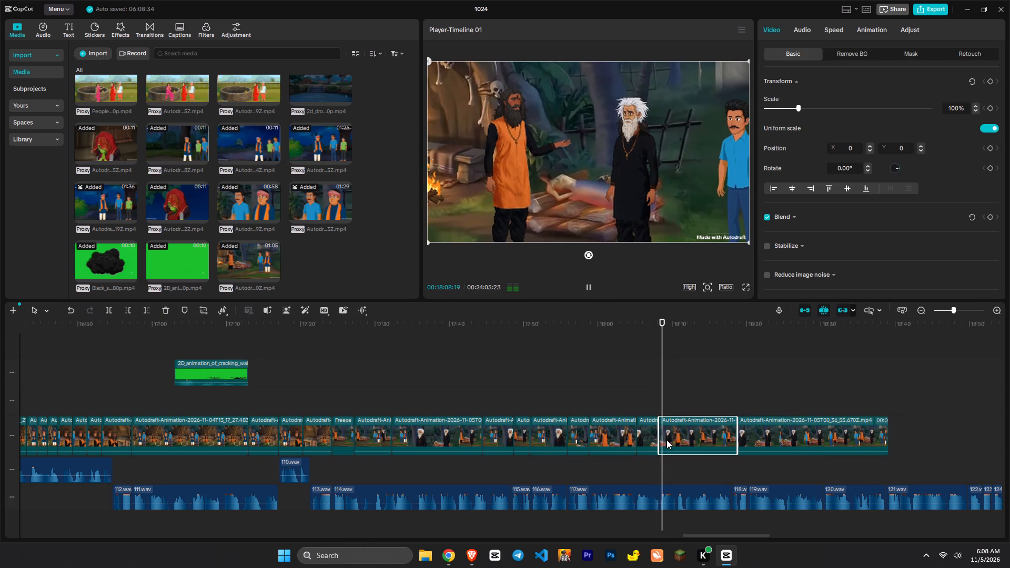
pyautogui.moveTo(657, 435); pyautogui.dragTo(608, 465)
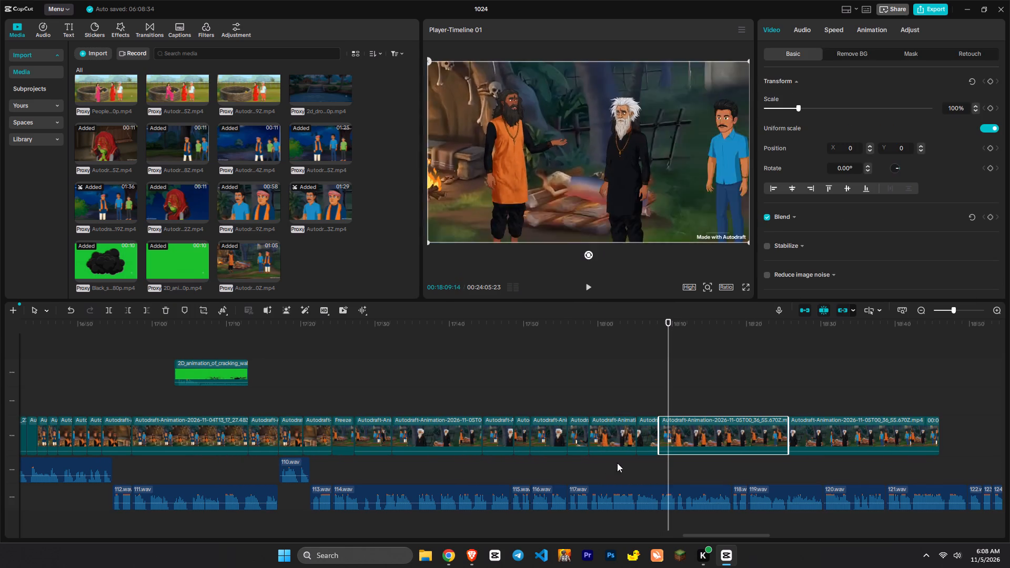
# Split the orange-robed man's clip at 00:18:10:28 and move its remainder behind the white-bearded man's last clip.
pyautogui.press('space')
pyautogui.press('x')
pyautogui.click(683, 393)
pyautogui.moveTo(683, 393); pyautogui.dragTo(678, 401)
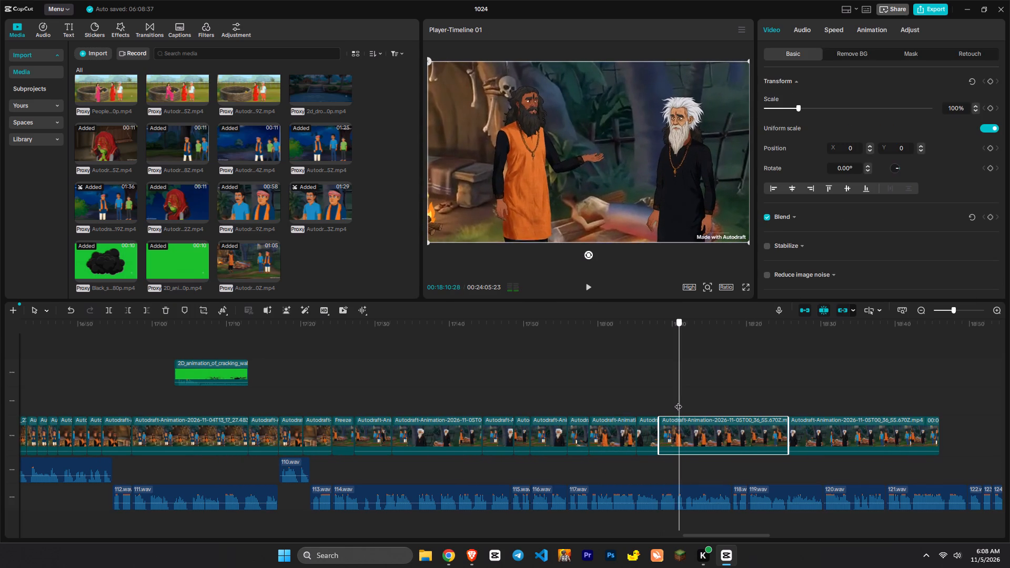
pyautogui.moveTo(678, 401); pyautogui.dragTo(678, 403)
pyautogui.press('c')
pyautogui.moveTo(709, 431); pyautogui.dragTo(857, 433)
# Split the white-bearded man's clip at the start of the 118.wav voice line and move its remainder behind the orange-robed man's clip.
pyautogui.press('space')
pyautogui.press('x')
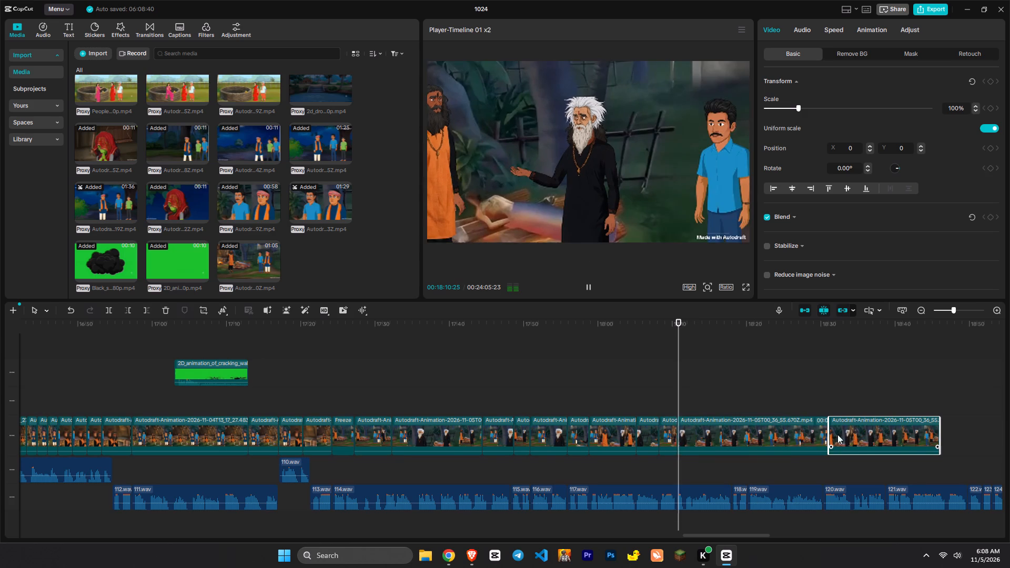
pyautogui.click(726, 385)
pyautogui.moveTo(726, 385); pyautogui.dragTo(733, 384)
pyautogui.click(745, 429)
pyautogui.press('c')
pyautogui.moveTo(756, 433); pyautogui.dragTo(865, 425)
# Split the orange-robed man's clip at the start of the 119.wav voice line and move its remainder behind the white-bearded man's clip.
pyautogui.press('space')
pyautogui.write('x')
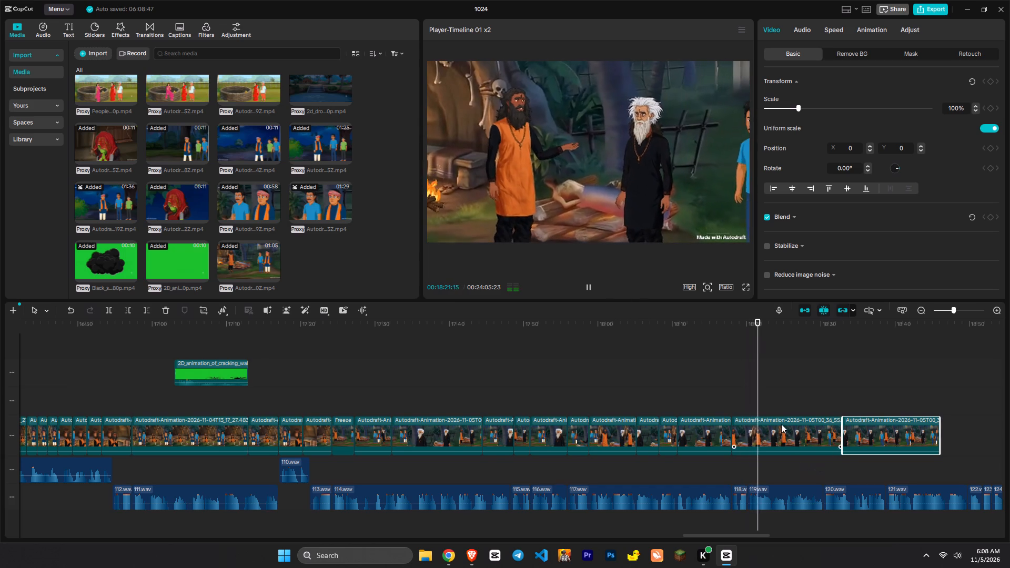
pyautogui.click(750, 399)
pyautogui.click(767, 435)
pyautogui.press('c')
pyautogui.moveTo(772, 437); pyautogui.dragTo(884, 435)
# Set the 118.wav voice line's speed to 0.89x and turn on audio pitch change.
pyautogui.press('space')
pyautogui.press('x')
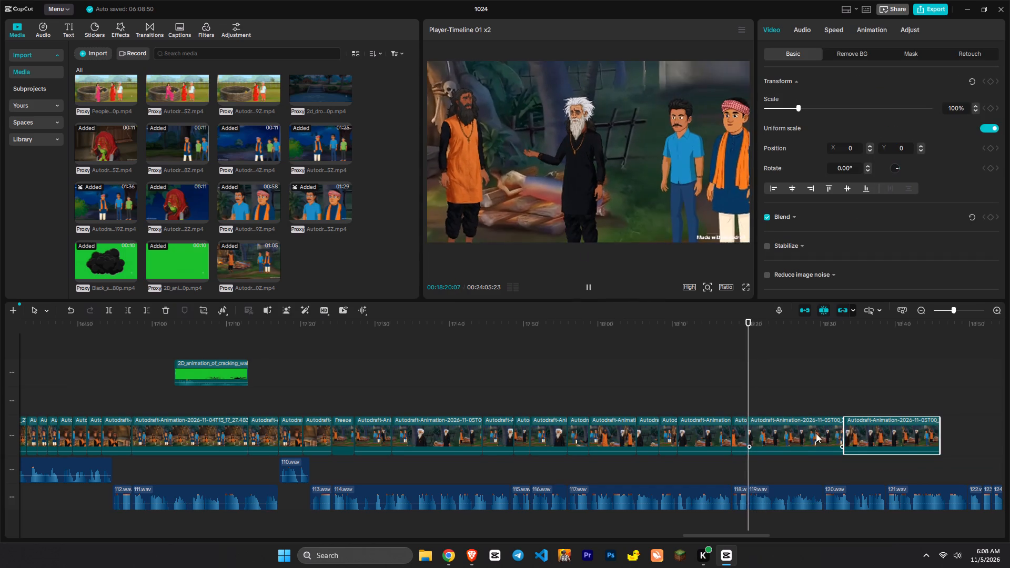
pyautogui.click(741, 493)
pyautogui.press('space')
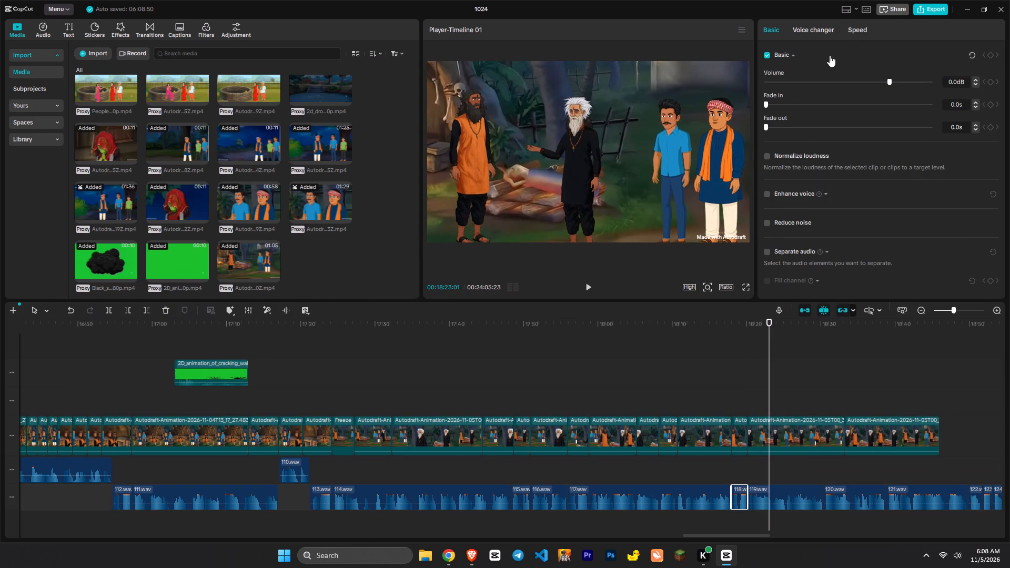
pyautogui.click(844, 31)
pyautogui.click(797, 69)
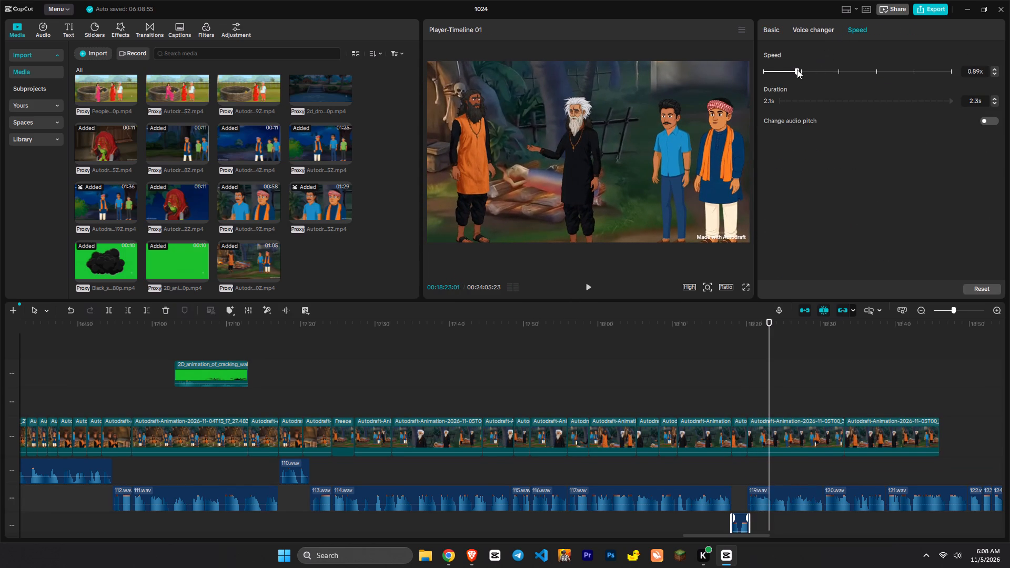
pyautogui.click(985, 117)
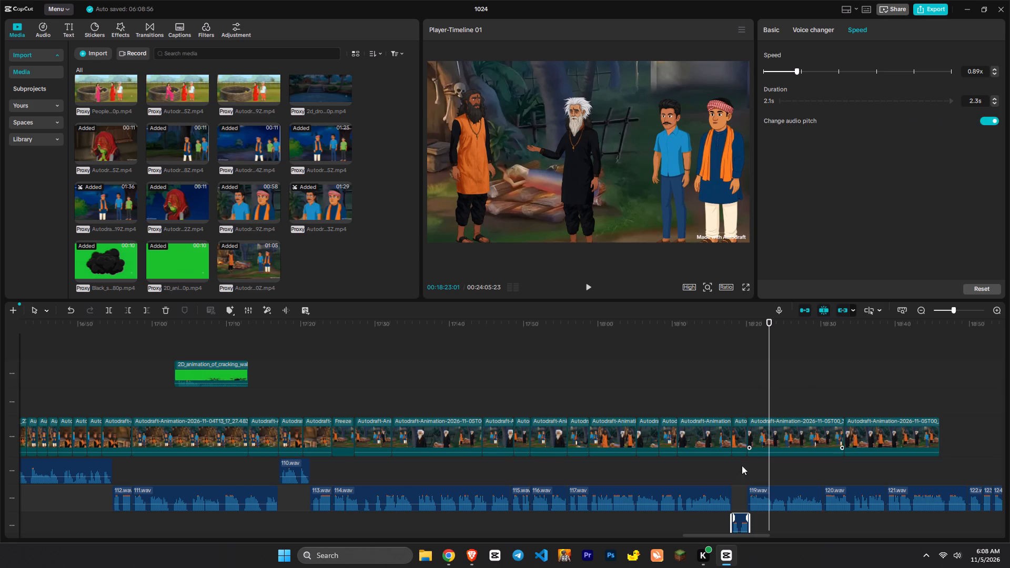
# Listen to the 118.wav voice line and set its speed to 1.22x.
pyautogui.click(740, 468)
pyautogui.click(730, 468)
pyautogui.press('space')
pyautogui.press('space')
pyautogui.click(737, 518)
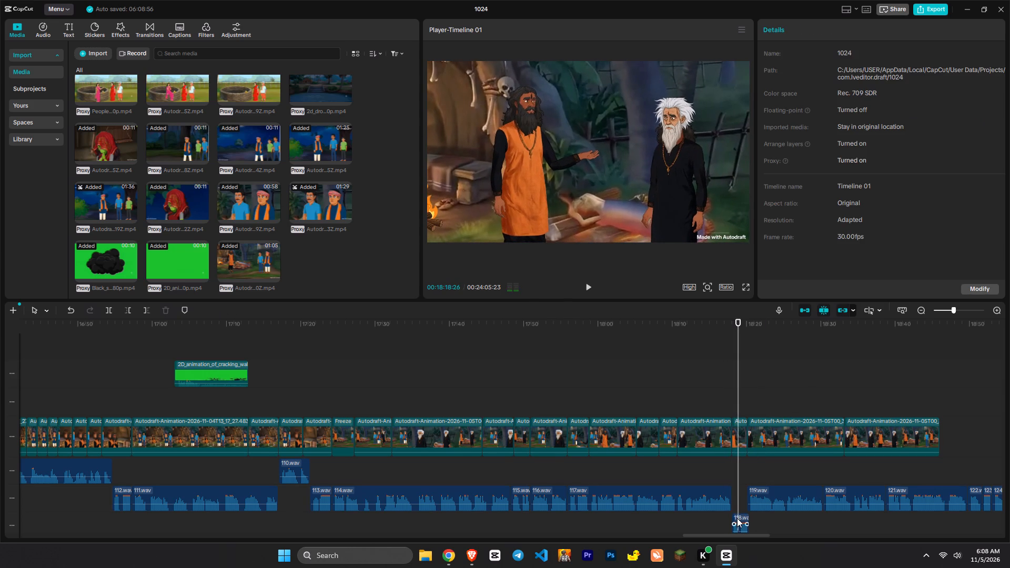
pyautogui.click(775, 32)
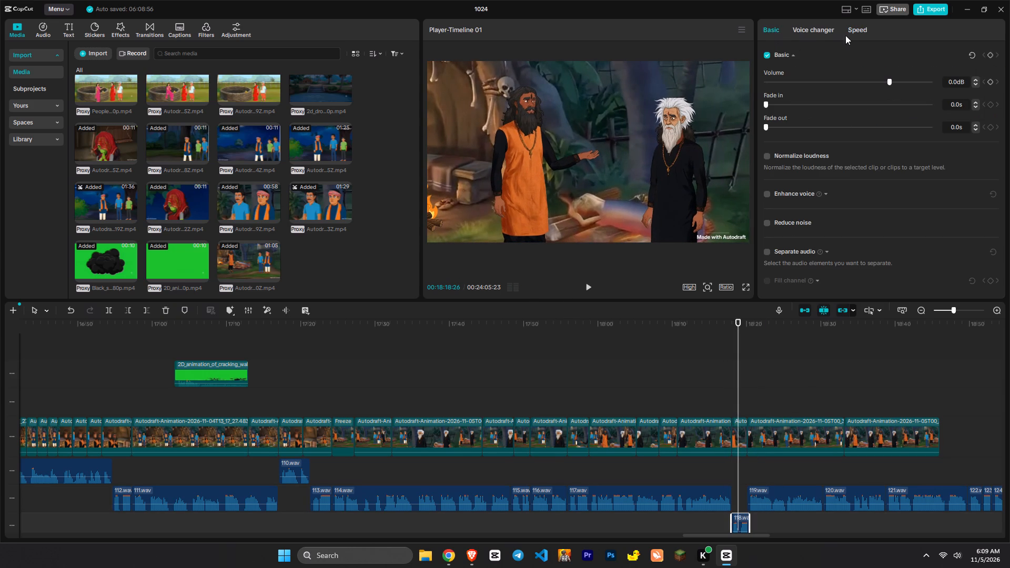
pyautogui.click(854, 30)
pyautogui.click(810, 70)
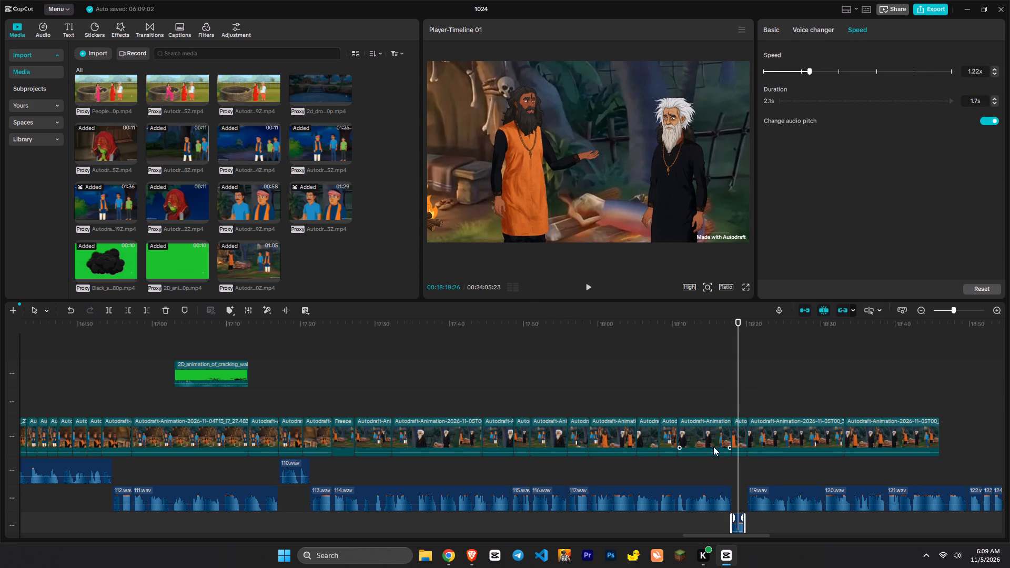
# Replay the 118.wav voice line and lower its volume to -14.2 dB.
pyautogui.click(726, 402)
pyautogui.press('space')
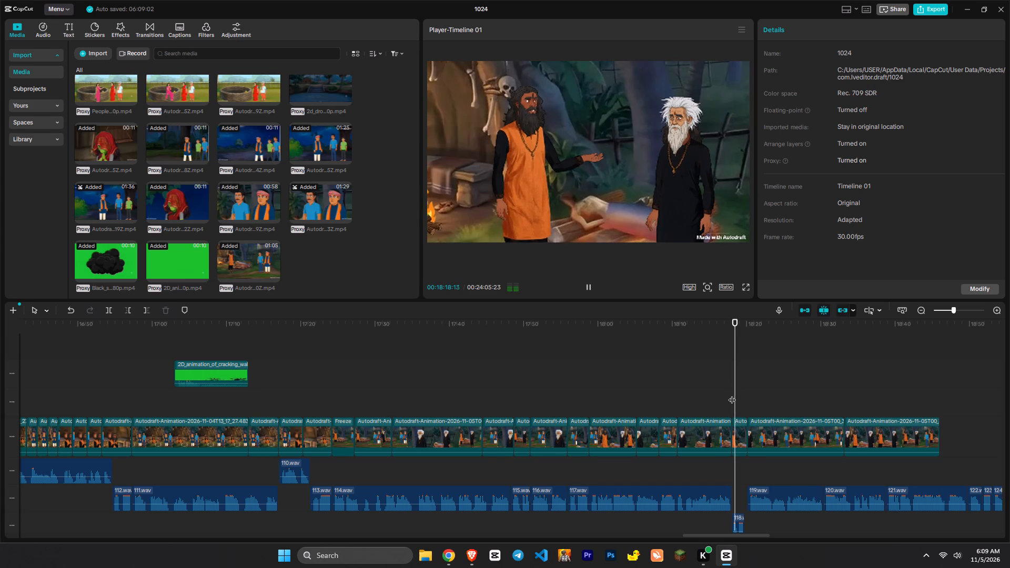
pyautogui.keyDown('ctrl'); pyautogui.scroll(2, 740, 443); pyautogui.keyUp('ctrl')
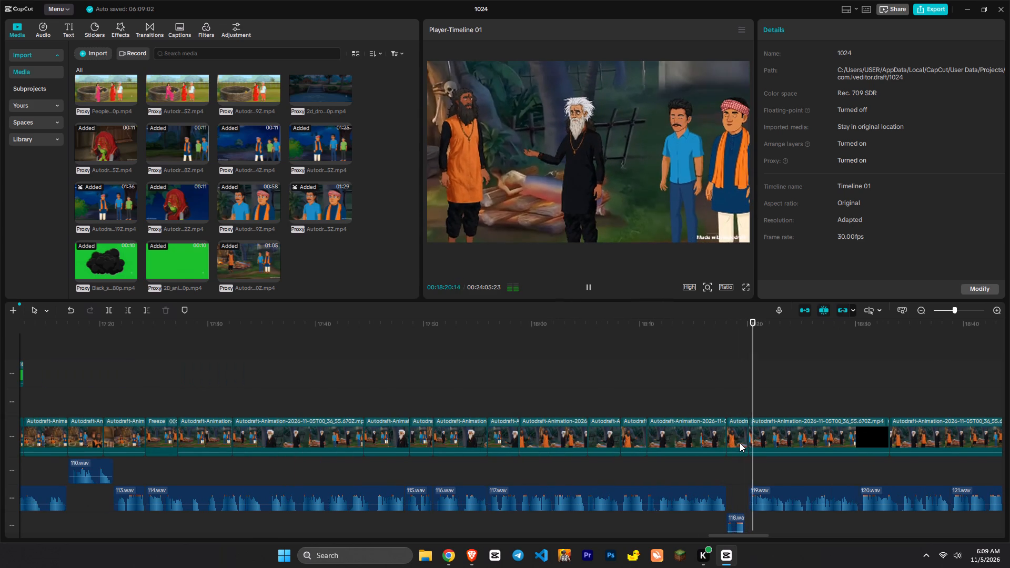
pyautogui.keyDown('ctrl'); pyautogui.scroll(-1, 739, 491); pyautogui.keyUp('ctrl')
pyautogui.click(741, 524)
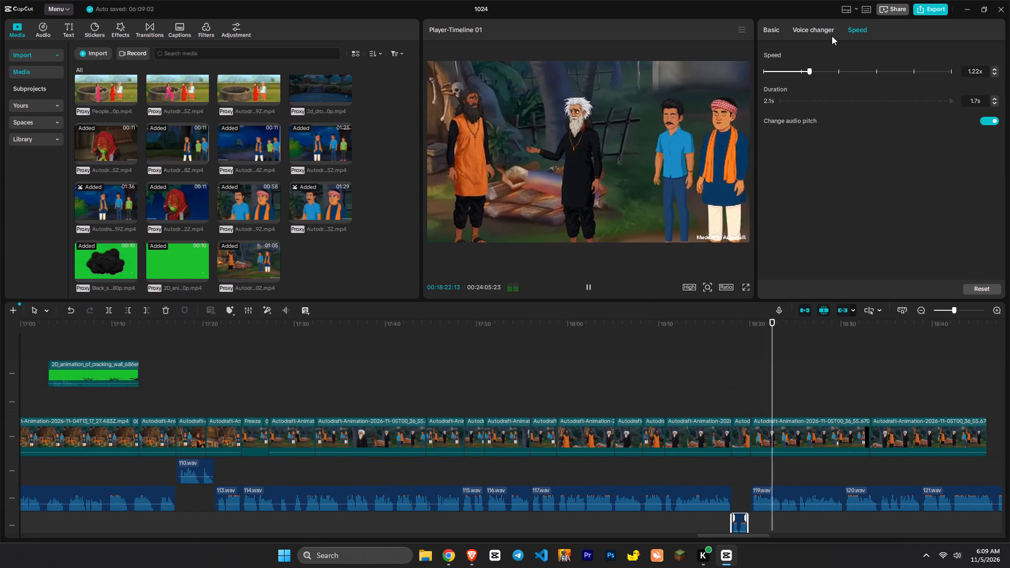
pyautogui.click(767, 32)
pyautogui.click(863, 75)
pyautogui.click(858, 79)
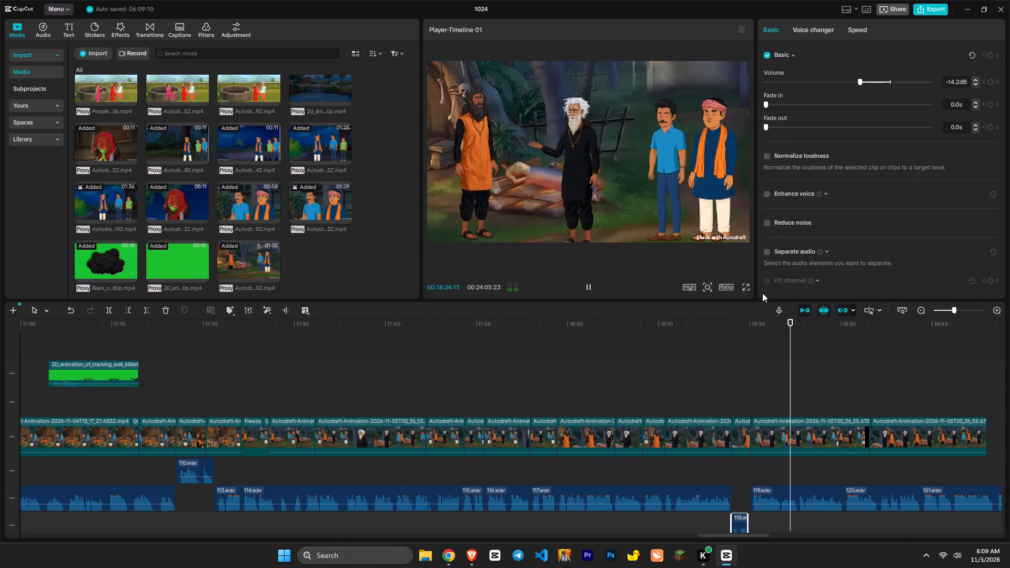
# Extend the start of the white-bearded man's clip over 119.wav, bringing its duration to 00:00:27:01.
pyautogui.click(726, 471)
pyautogui.press('space')
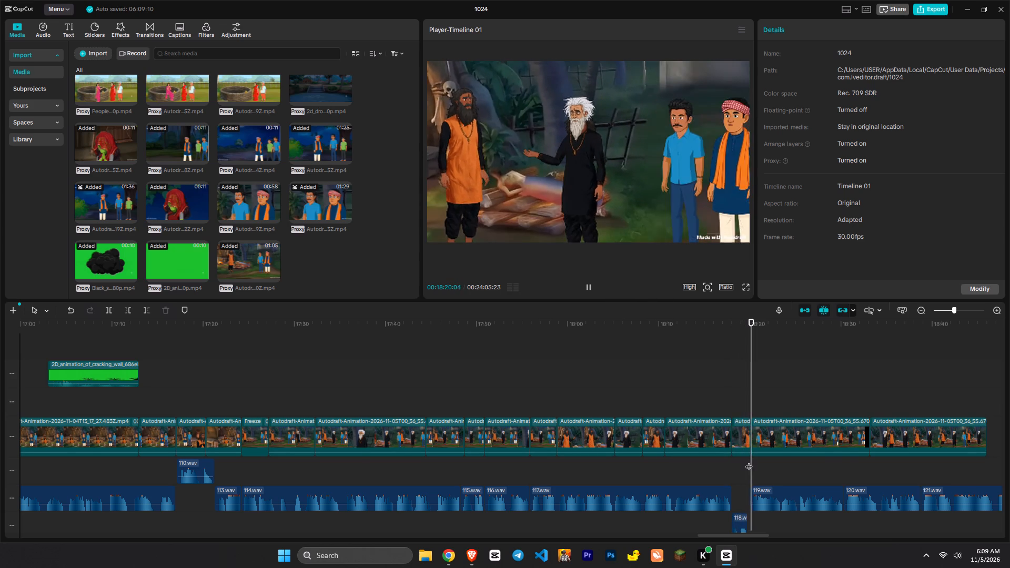
pyautogui.keyDown('ctrl'); pyautogui.scroll(-4, 761, 458); pyautogui.keyUp('ctrl')
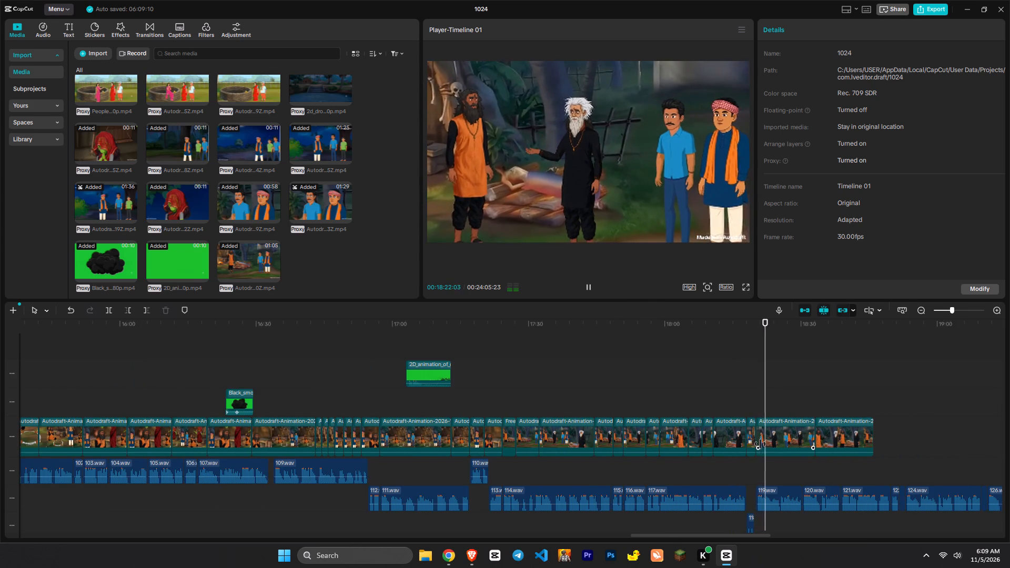
pyautogui.press('x')
pyautogui.keyDown('ctrl'); pyautogui.scroll(3, 814, 459); pyautogui.keyUp('ctrl')
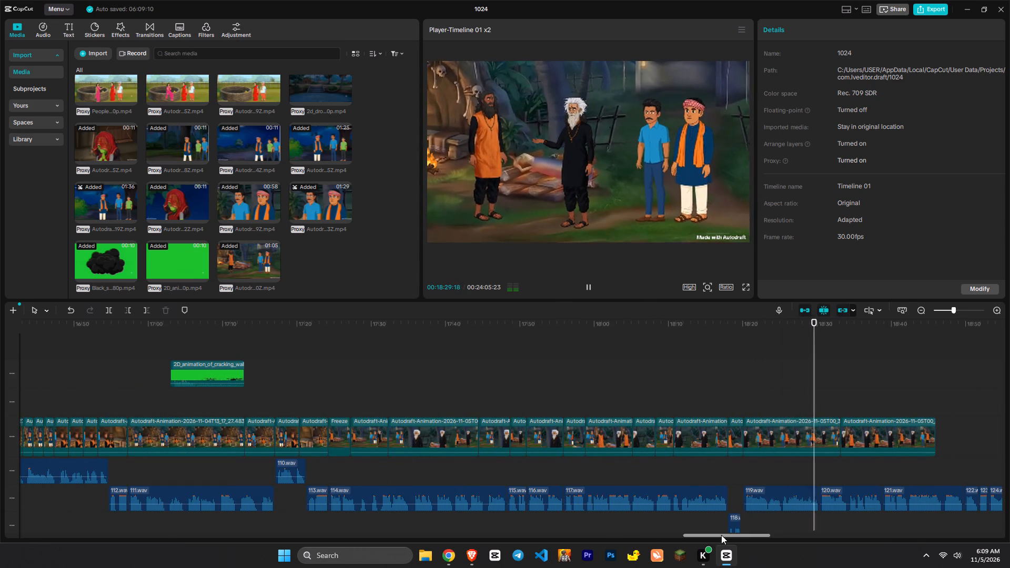
pyautogui.moveTo(720, 536); pyautogui.dragTo(741, 536)
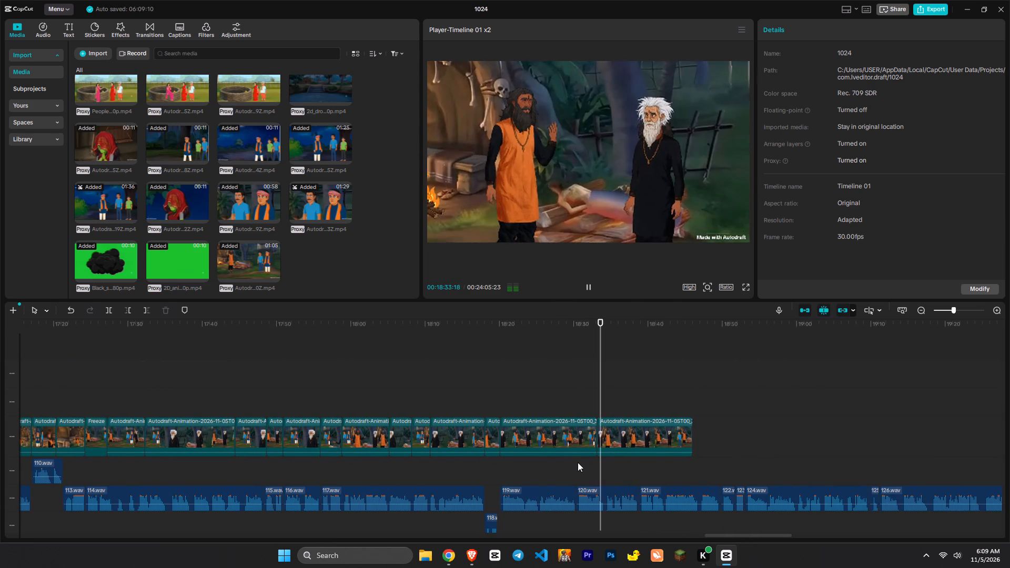
pyautogui.click(594, 437)
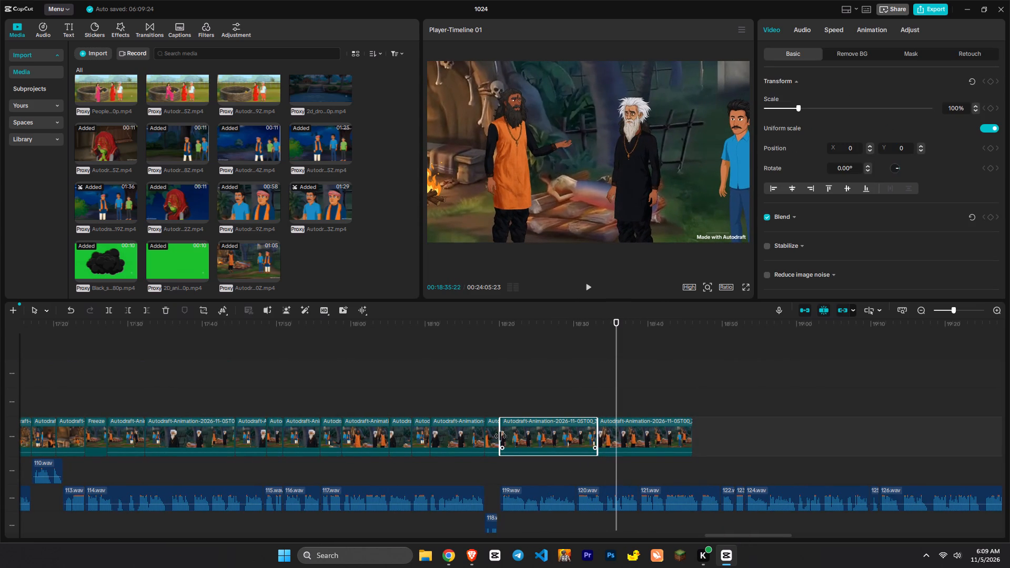
pyautogui.moveTo(500, 436); pyautogui.dragTo(395, 447)
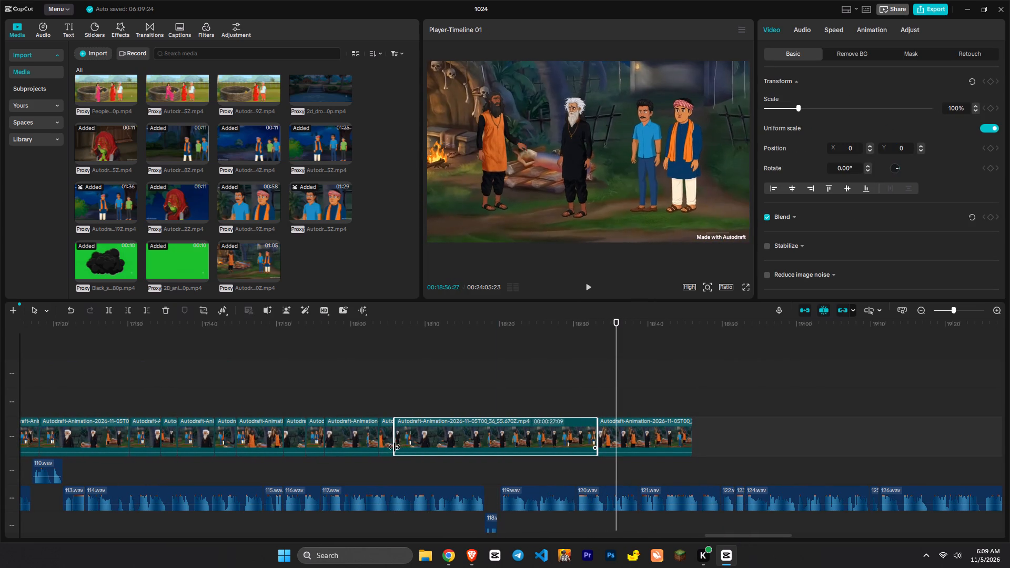
pyautogui.moveTo(395, 447); pyautogui.dragTo(397, 445)
# Duplicate the extended white-bearded man's clip and insert the copy on the main track right behind the original.
pyautogui.press('space')
pyautogui.press('x')
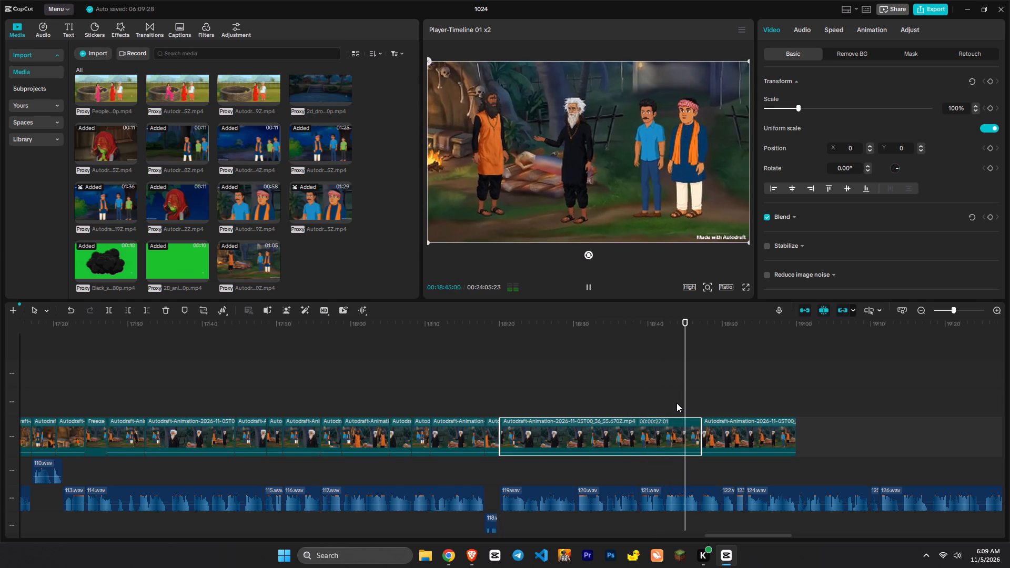
pyautogui.click(699, 397)
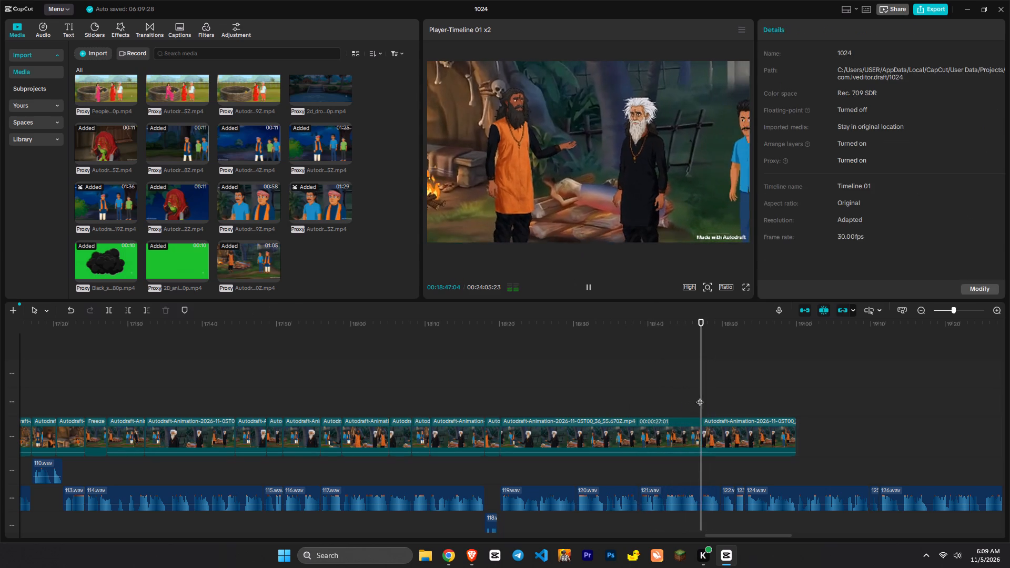
pyautogui.click(670, 421)
pyautogui.hotkey('ctrl', 'c')
pyautogui.hotkey('ctrl', 'v')
pyautogui.moveTo(734, 402); pyautogui.dragTo(726, 437)
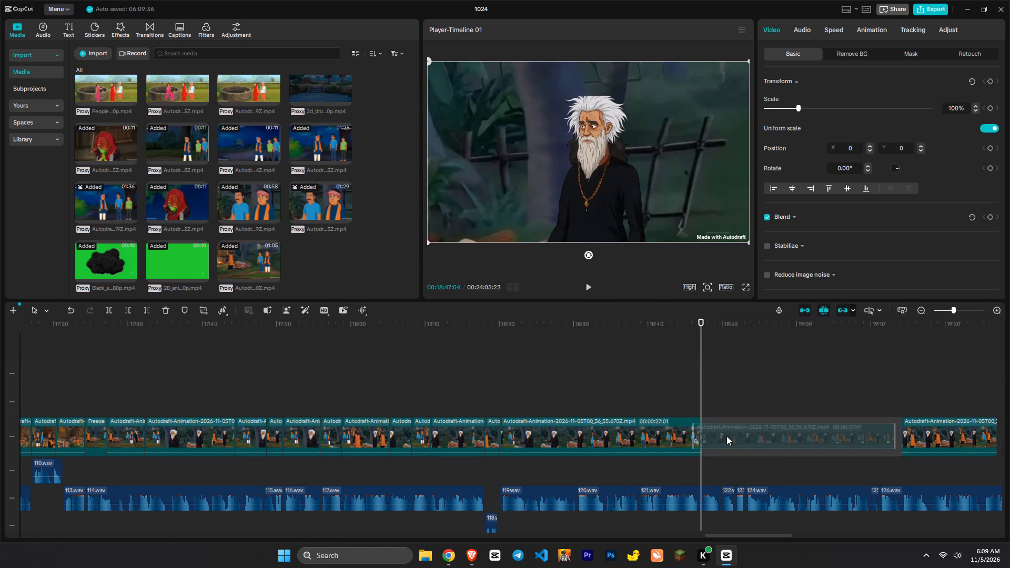
# Split the copied clip at the start of the 123.wav voice line and move its remainder behind the orange-robed man's clip.
pyautogui.press('space')
pyautogui.press('x')
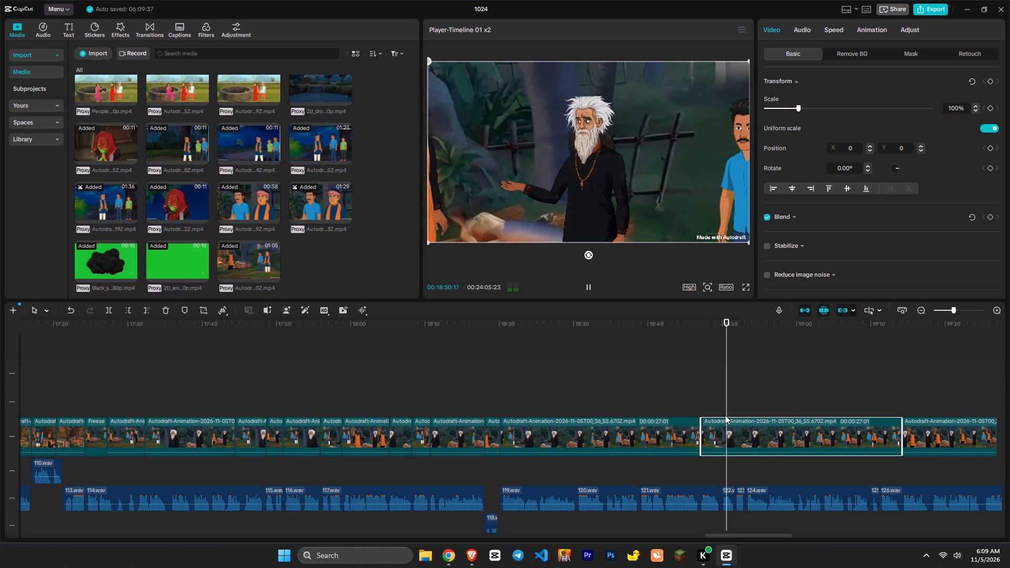
pyautogui.click(735, 398)
pyautogui.click(749, 438)
pyautogui.press('c')
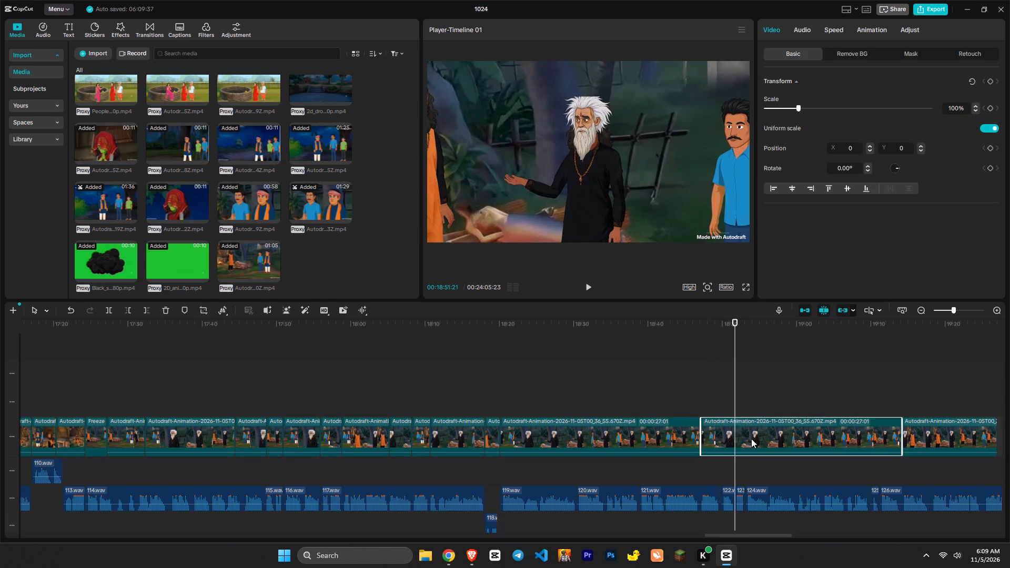
pyautogui.moveTo(753, 439); pyautogui.dragTo(873, 439)
# Split the orange-robed man's clip at the start of the 124.wav voice line and move its remainder to the end of the track.
pyautogui.press('space')
pyautogui.press('x')
pyautogui.press('space')
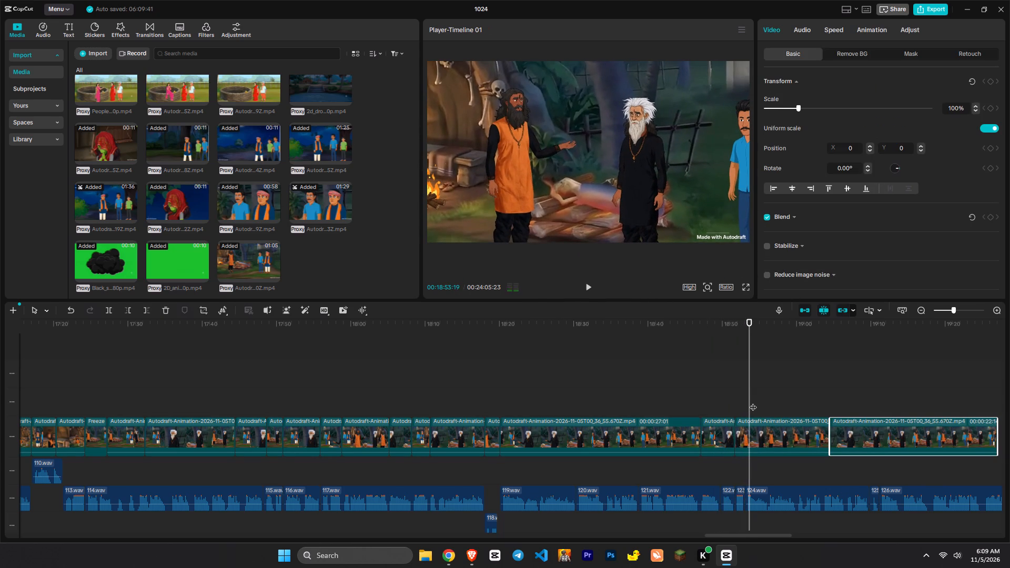
pyautogui.click(749, 404)
pyautogui.press('c')
pyautogui.moveTo(763, 435); pyautogui.dragTo(858, 439)
# Delete the two leftover cave clips from the start of 124.wav onward.
pyautogui.press('space')
pyautogui.write('x')
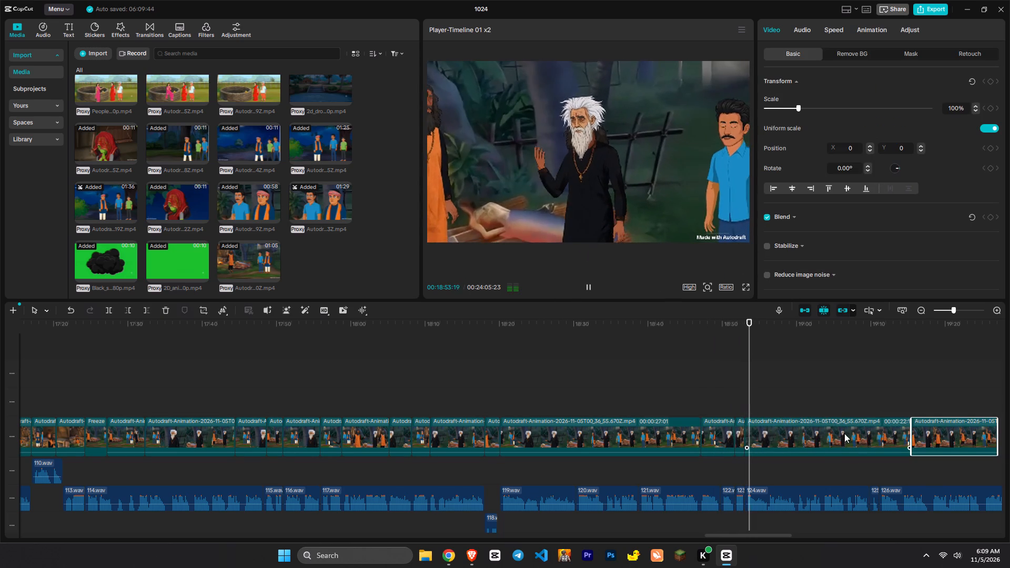
pyautogui.click(744, 403)
pyautogui.click(772, 432)
pyautogui.press('Delete')
pyautogui.click(776, 430)
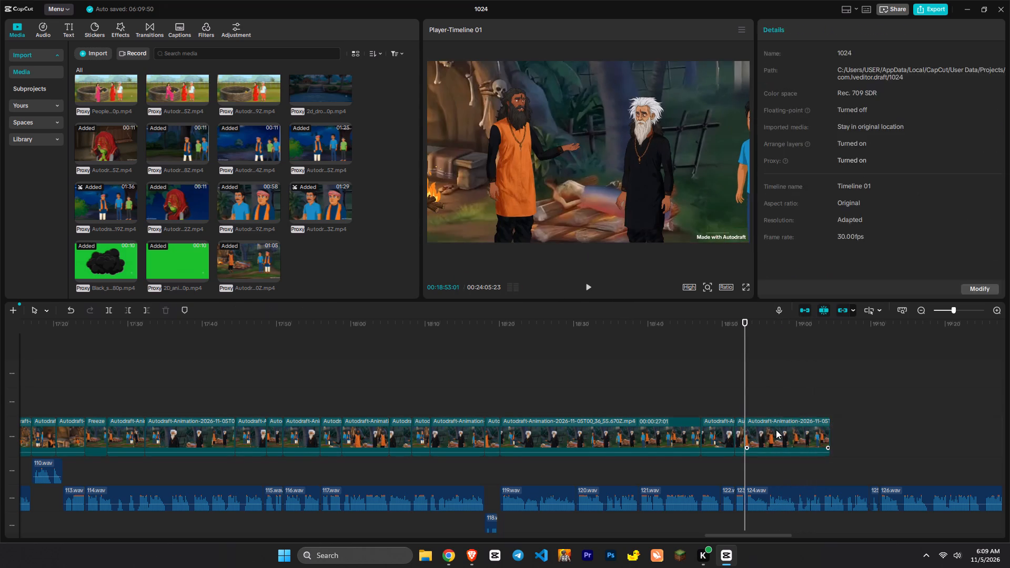
pyautogui.press('Delete')
# Play the timeline past the last cave clip to listen to the 124.wav voice line.
pyautogui.click(741, 404)
pyautogui.press('space')
pyautogui.write('x')
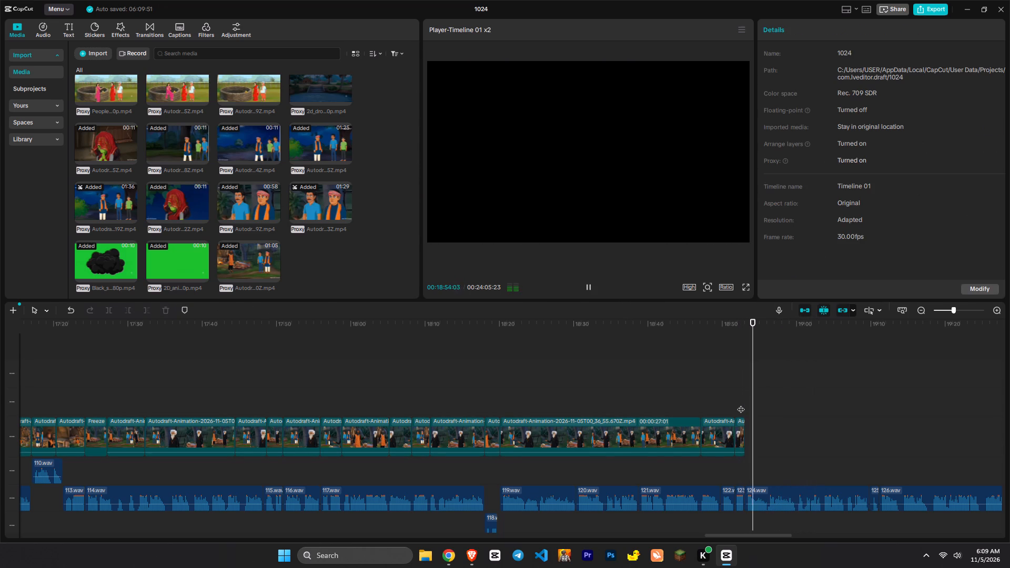
pyautogui.keyDown('ctrl'); pyautogui.scroll(-1, 753, 396); pyautogui.keyUp('ctrl')
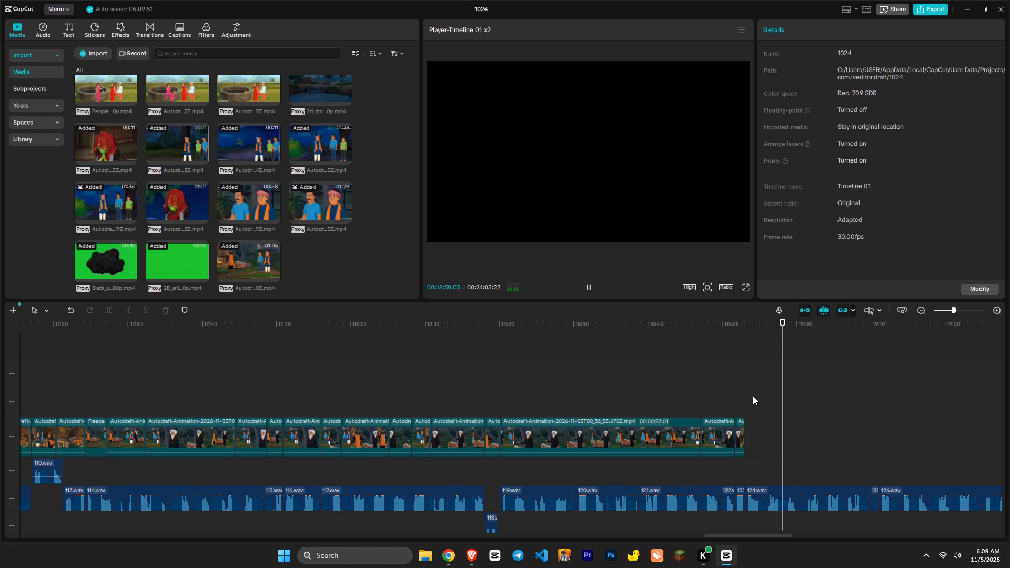
pyautogui.keyDown('ctrl'); pyautogui.scroll(-2, 753, 396); pyautogui.keyUp('ctrl')
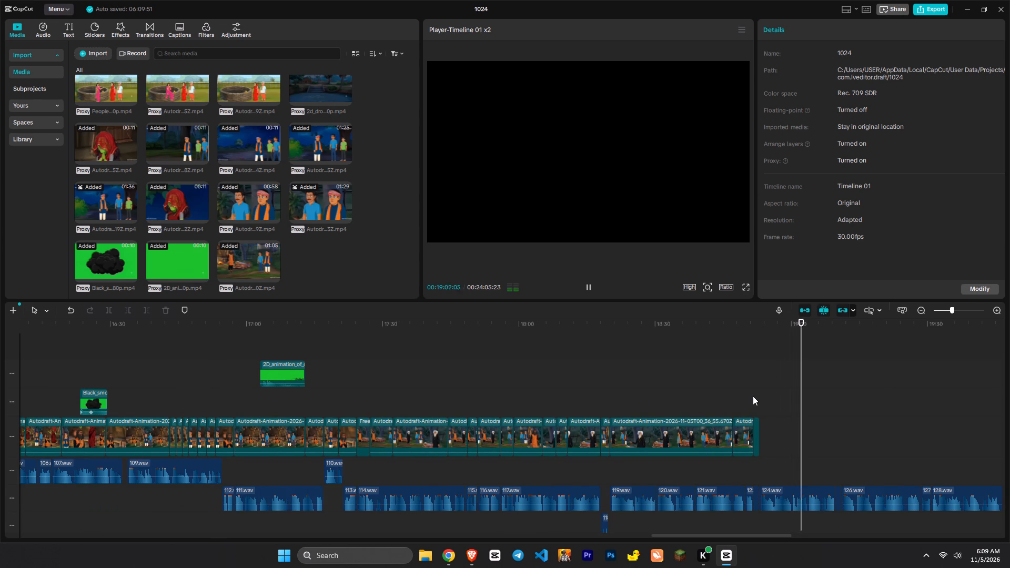
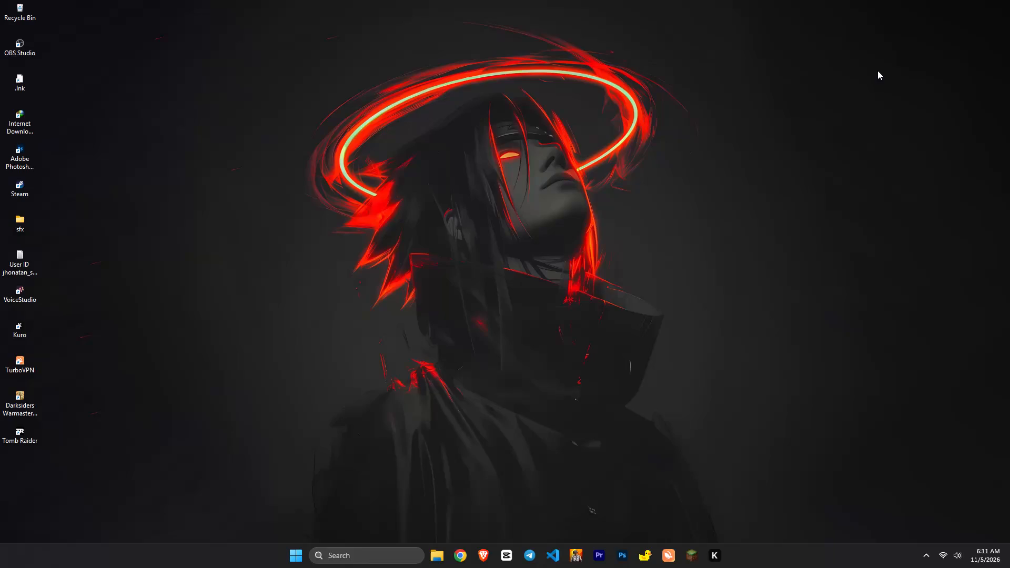
# Open the Shut Down Windows dialog from the desktop.
pyautogui.hotkey('alt', 'F4')
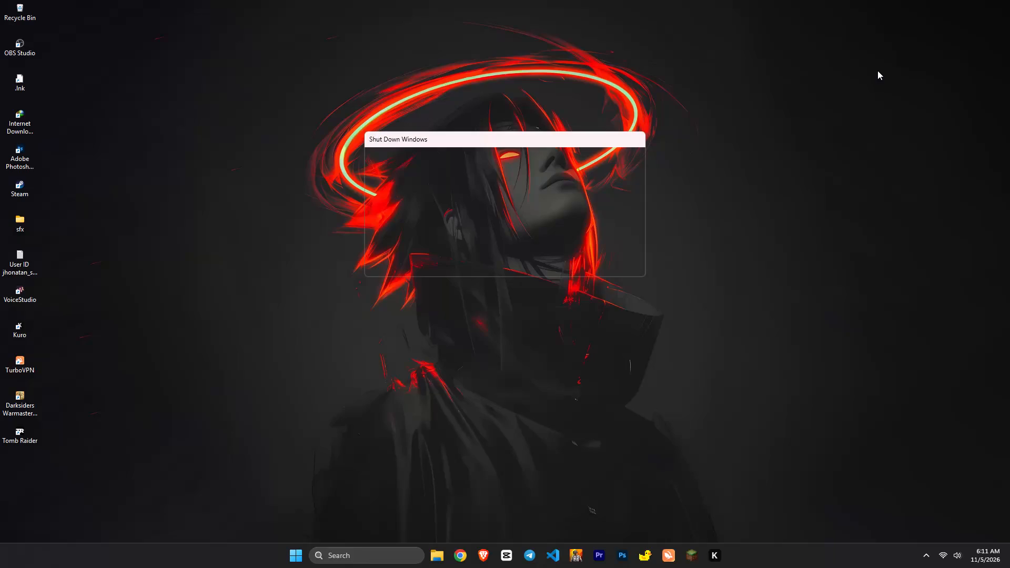